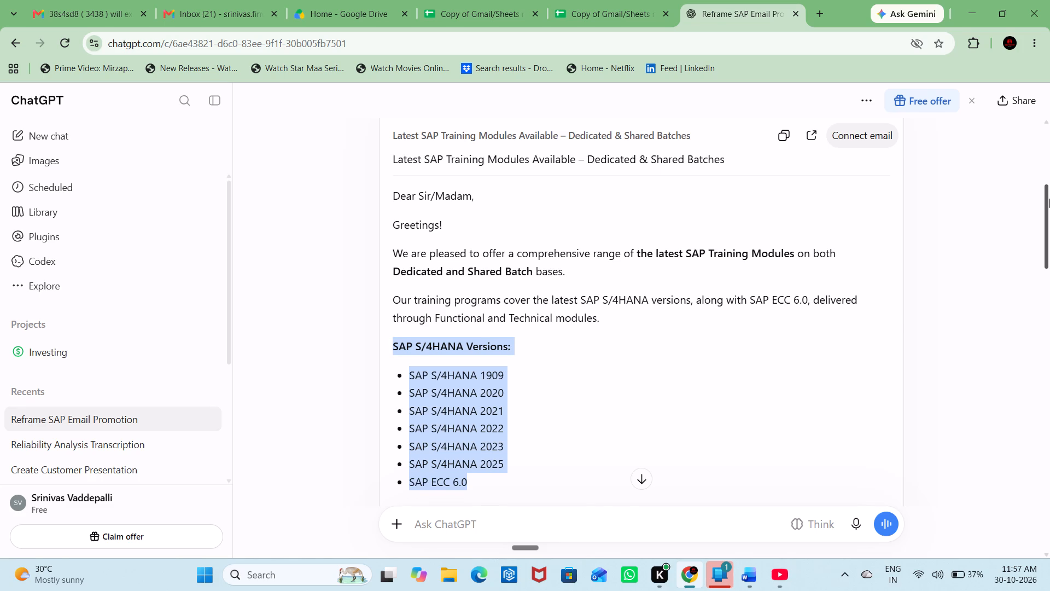
left_click_drag(1049, 199, 1049, 201)
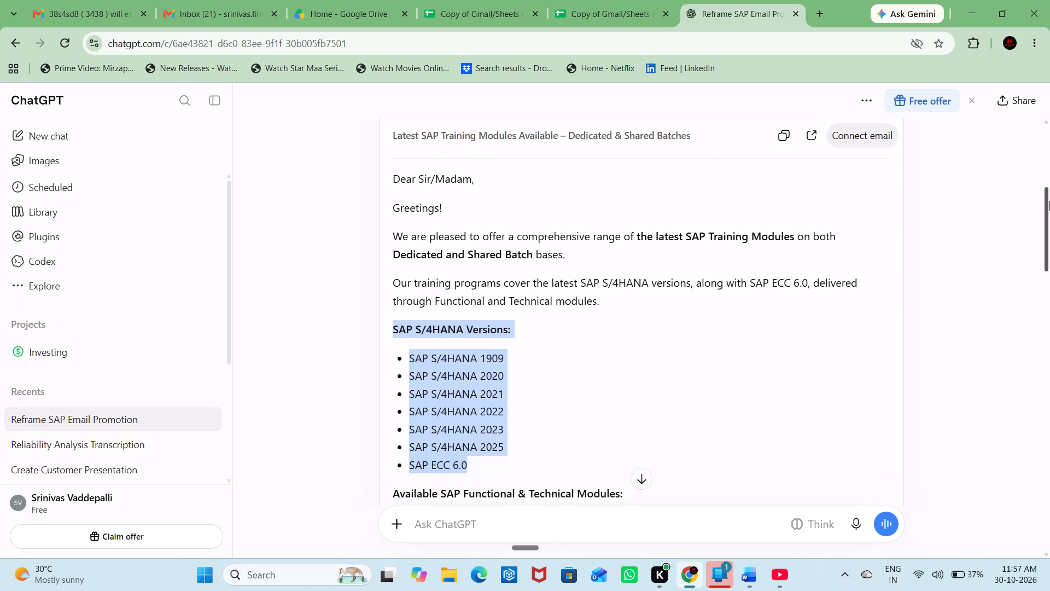
left_click_drag(1049, 201, 1049, 207)
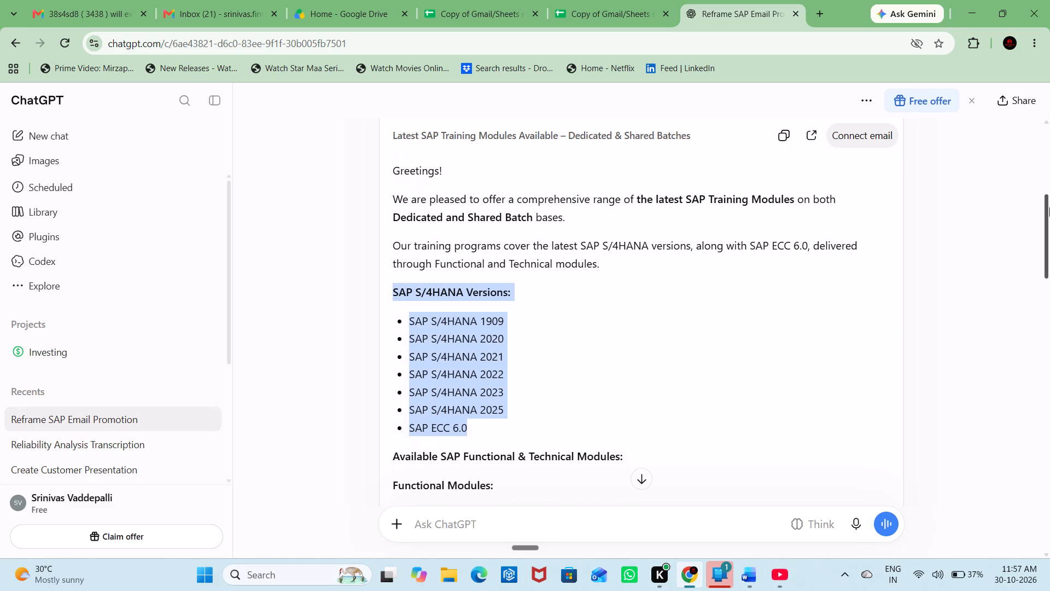
Switch to Word and remove bold from the version items, SAP S/4HANA 1909 through SAP ECC 6.0.
key("alt+Tab")
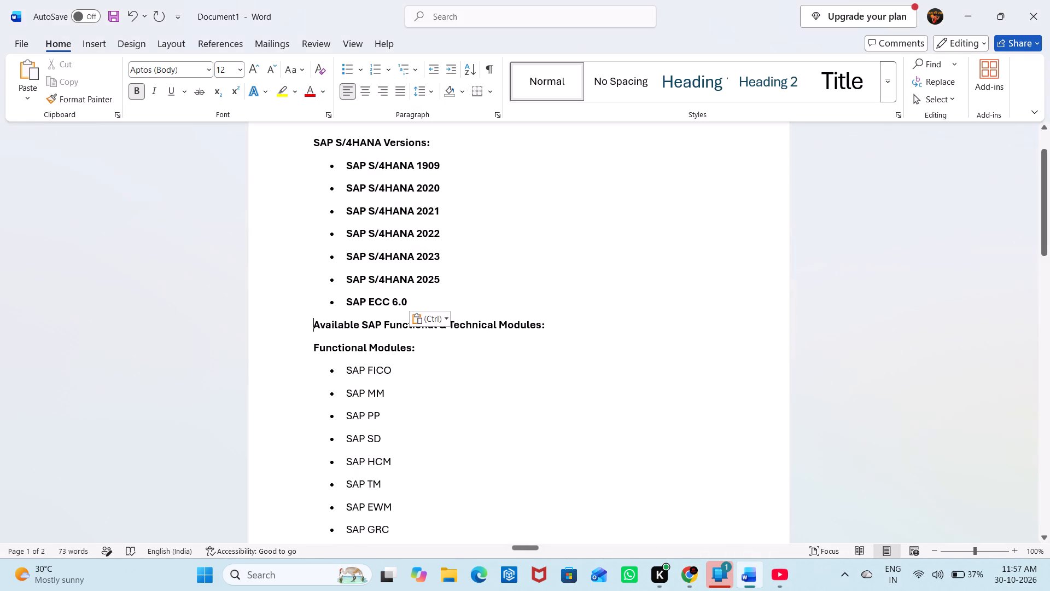
left_click_drag(418, 296, 308, 173)
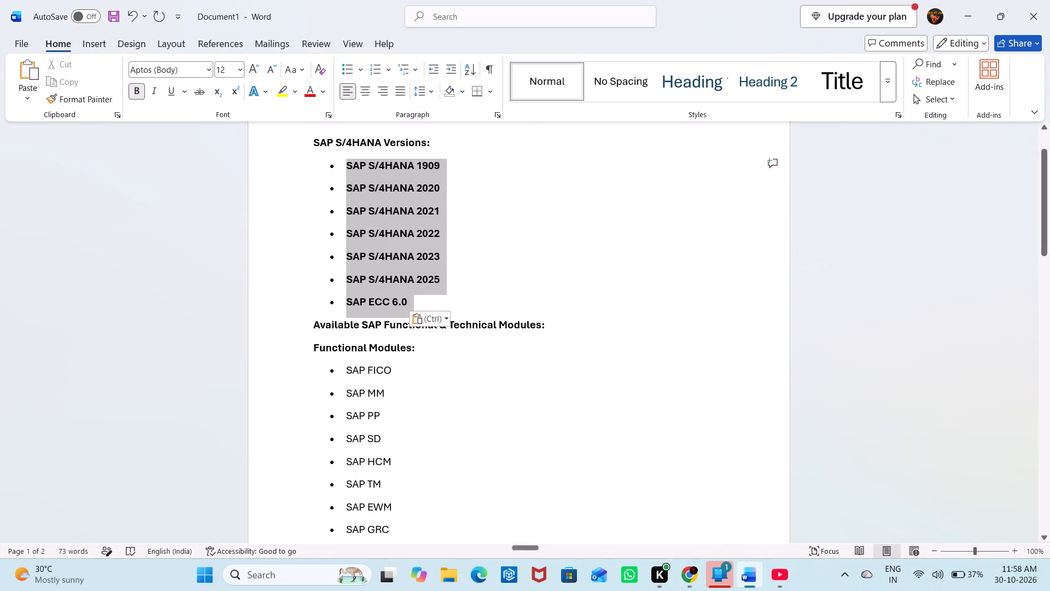
left_click_drag(308, 173, 308, 172)
key("ctrl+b")
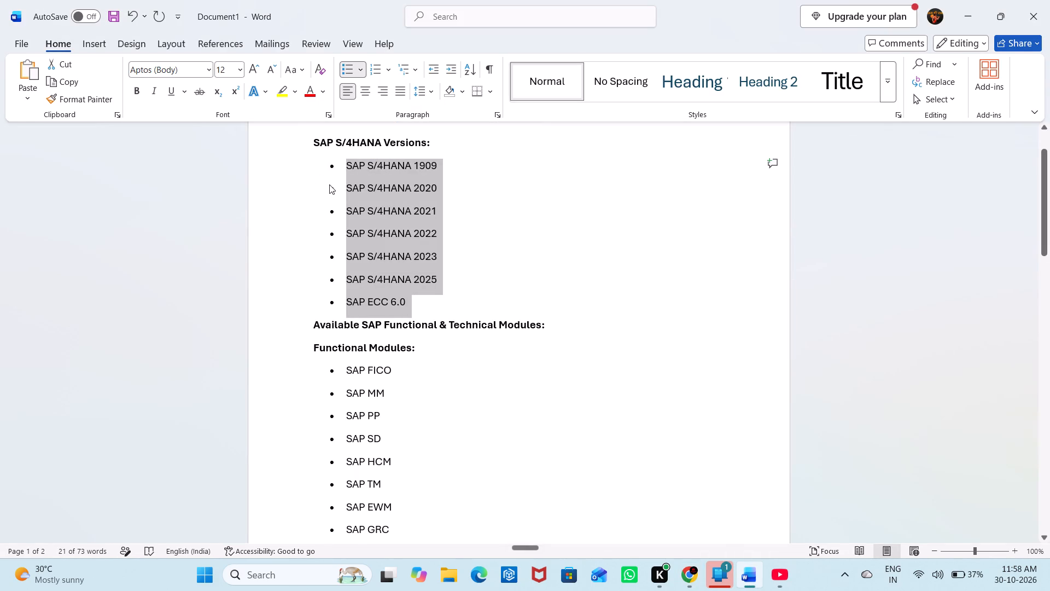
Merge the 2020 item into the first version bullet so it reads "SAP S/4HANA 1909 / 2020".
left_click(343, 184)
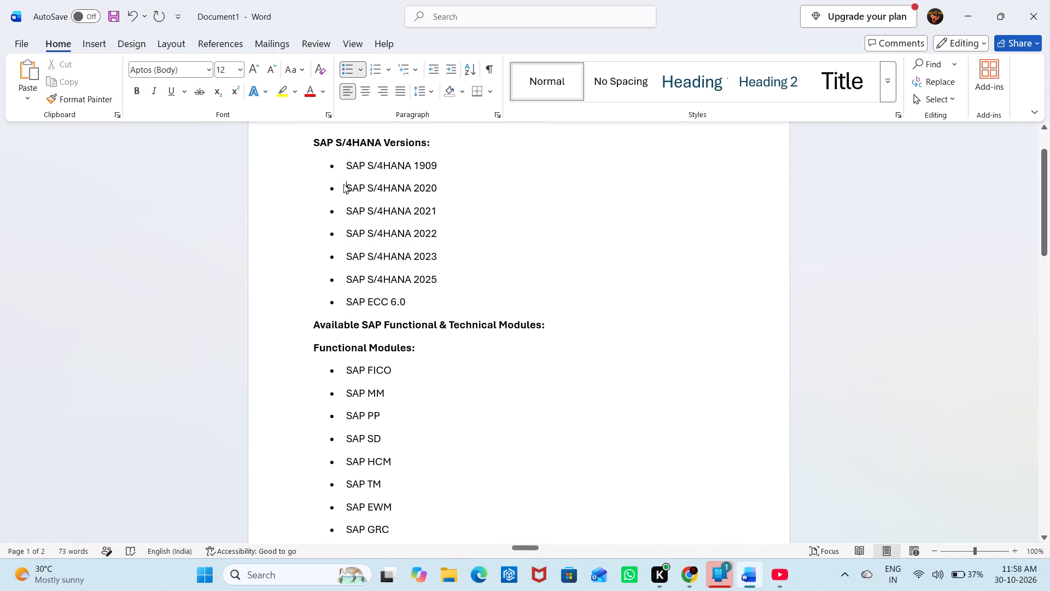
key("BackSpace")
key("BackSpace")
key("BackSpace")
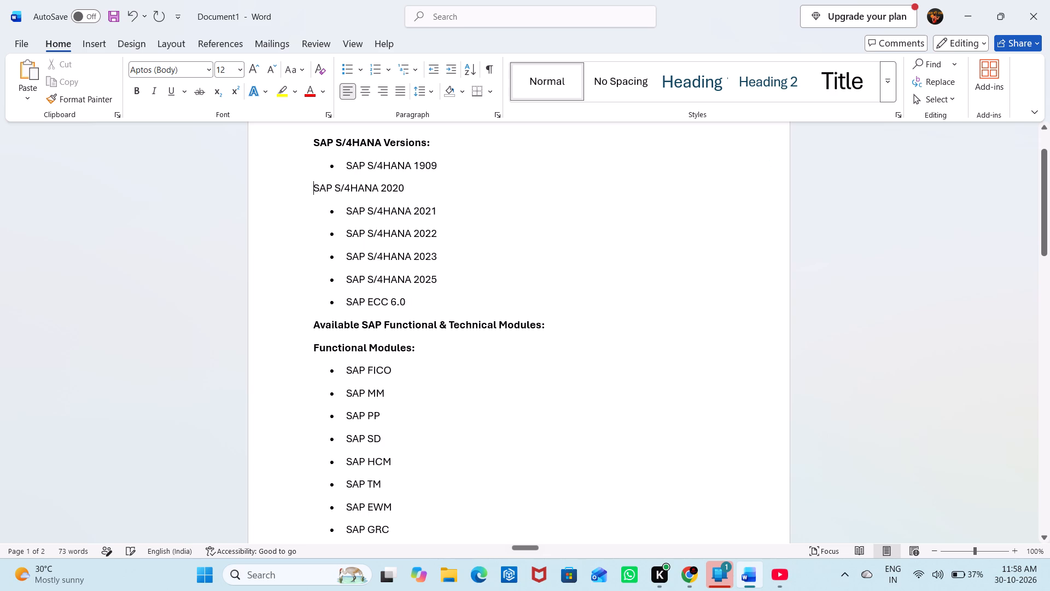
key("BackSpace")
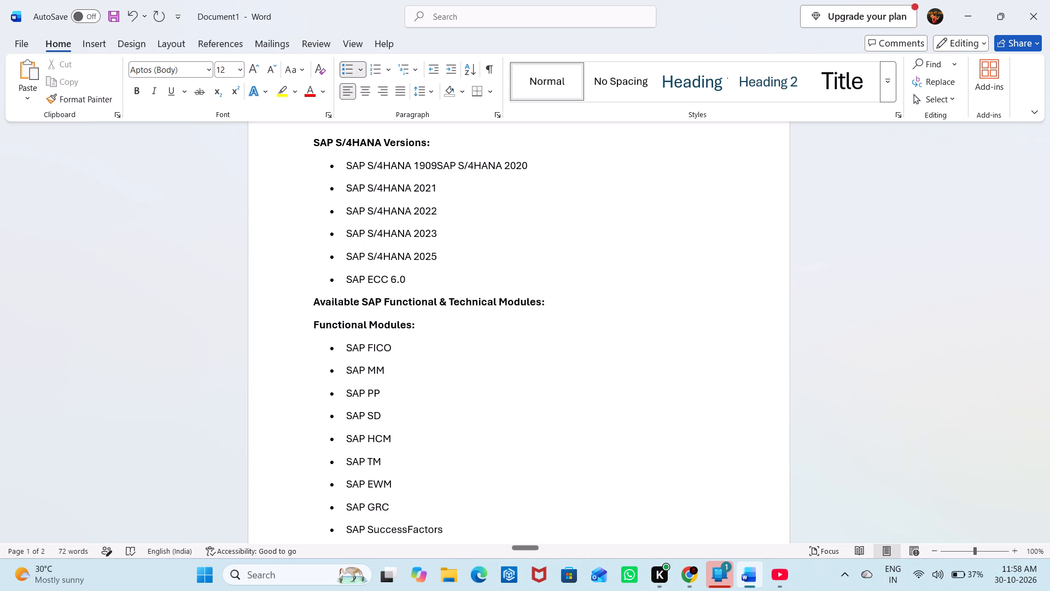
key("shift+Right")
key("shift+Right")
key("shift+Right")
key("shift+Right")
key("shift+Right")
key("shift+Right")
key("shift+Right")
key("shift+Right")
key("shift+Right")
key("shift+Right")
key("shift+Right")
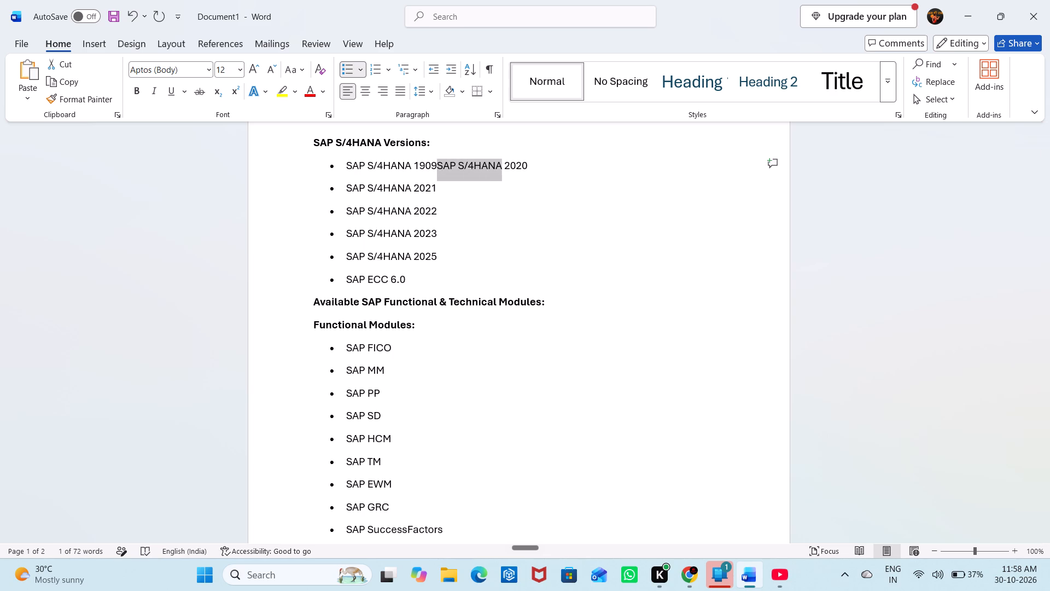
type("/")
key("space")
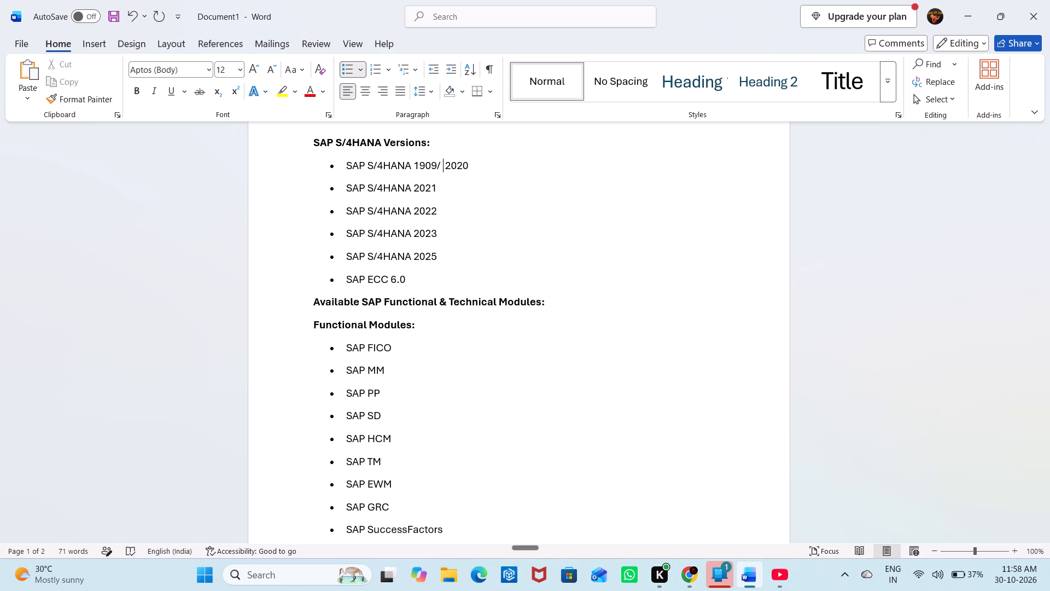
key("BackSpace")
key("Left")
key("Left")
key("Right")
key("space")
Extend the combined version bullet after 2020 with "/ 2021 / 2022 / 2023 / 2023 /".
double_click(493, 167)
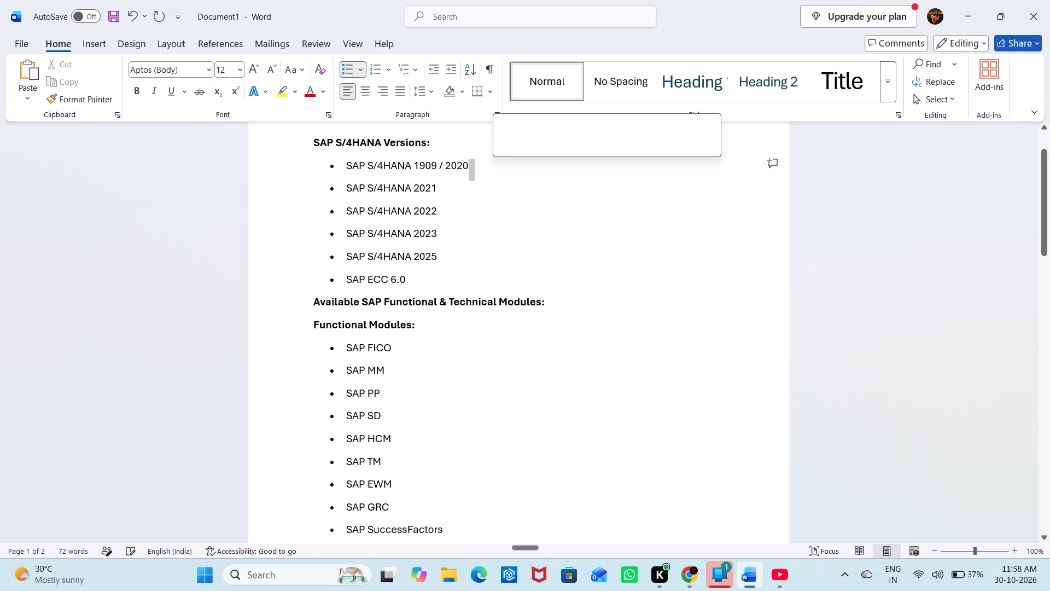
key("Right")
key("Left")
key("Left")
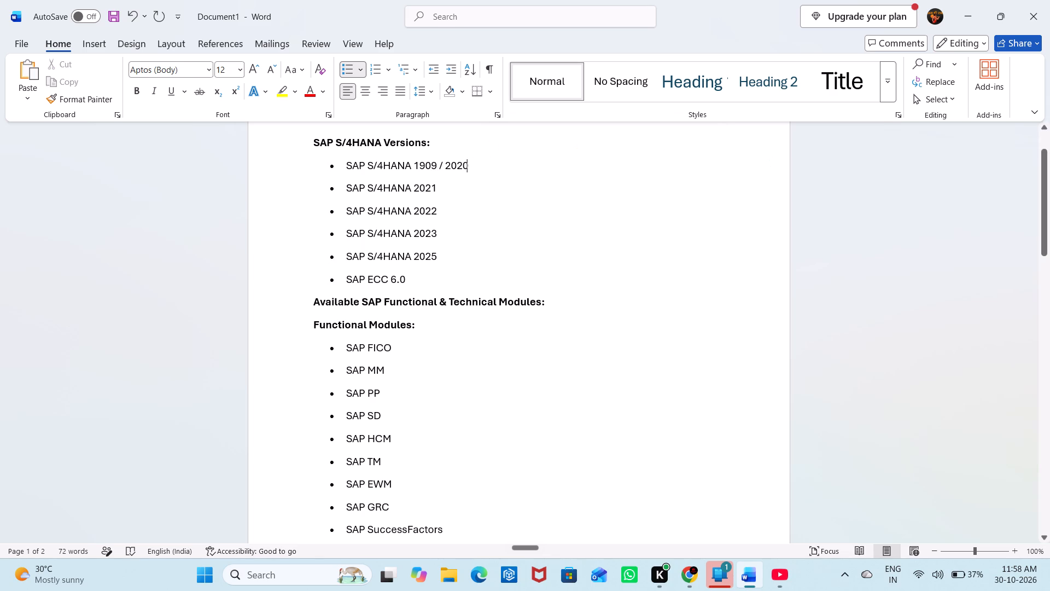
key("space")
type("/ 2021 / 22")
key("BackSpace")
type("022")
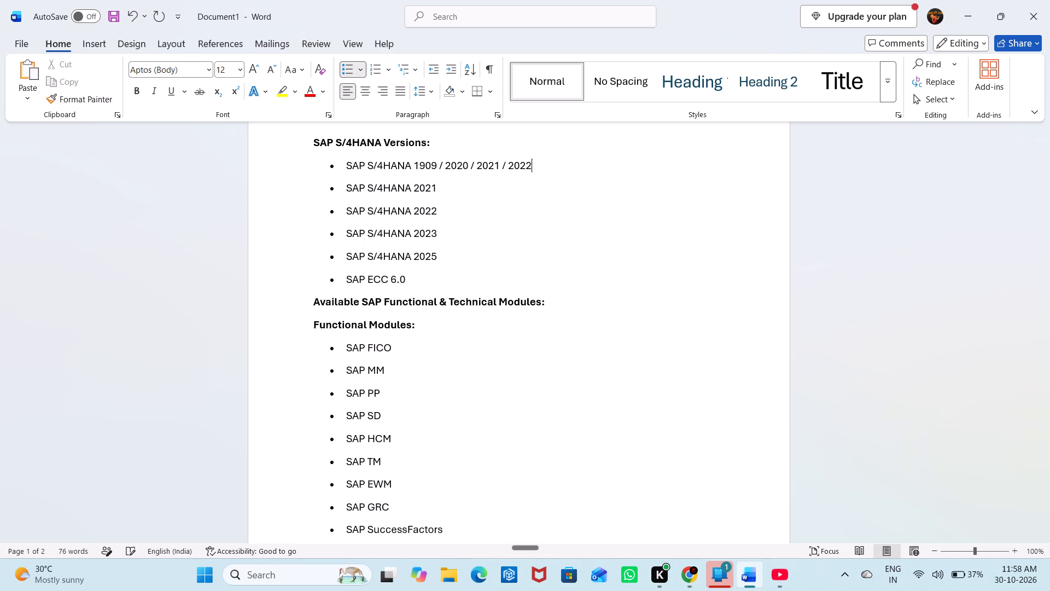
key("space")
type("/")
key("space")
type("2023")
key("space")
type("/ 2023")
key("space")
type("/")
key("space")
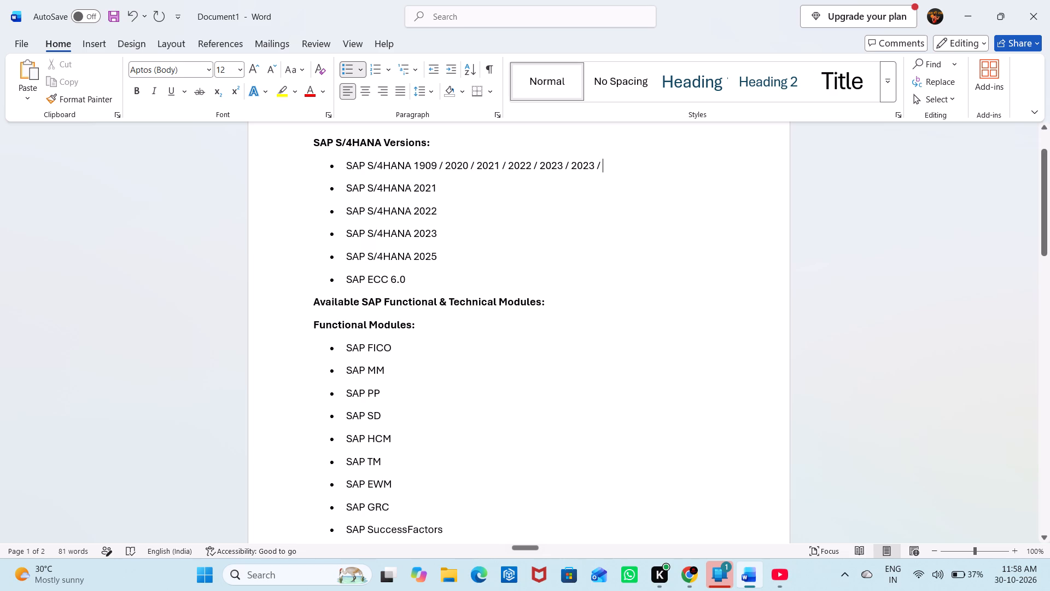
Copy "SAP ECC 6.0" from the last version bullet and paste it at the end of the combined version line.
left_click_drag(407, 284, 407, 285)
left_click_drag(407, 285, 354, 284)
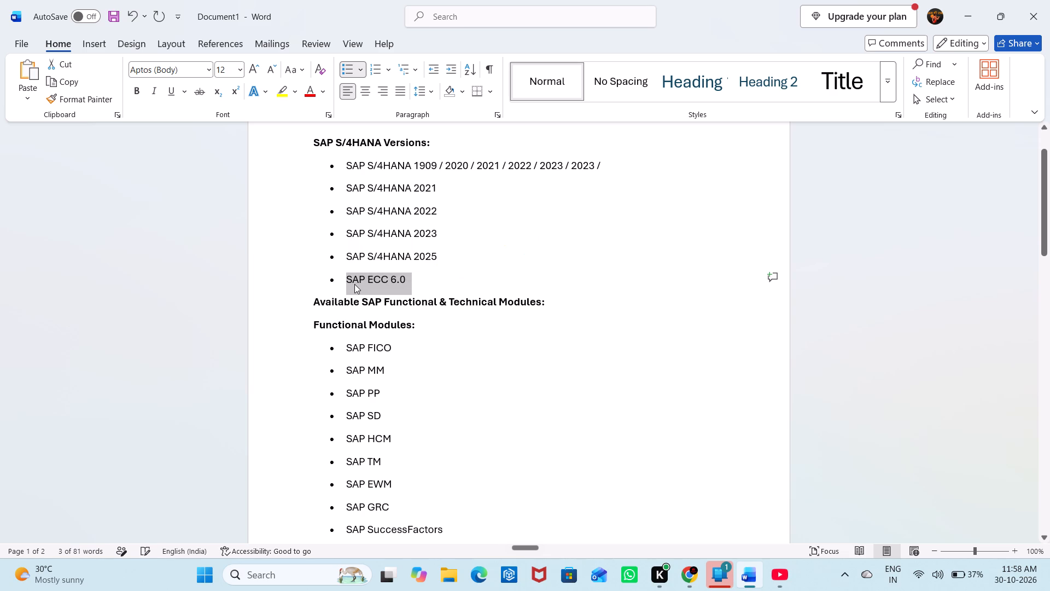
key("ctrl+c")
left_click(617, 162)
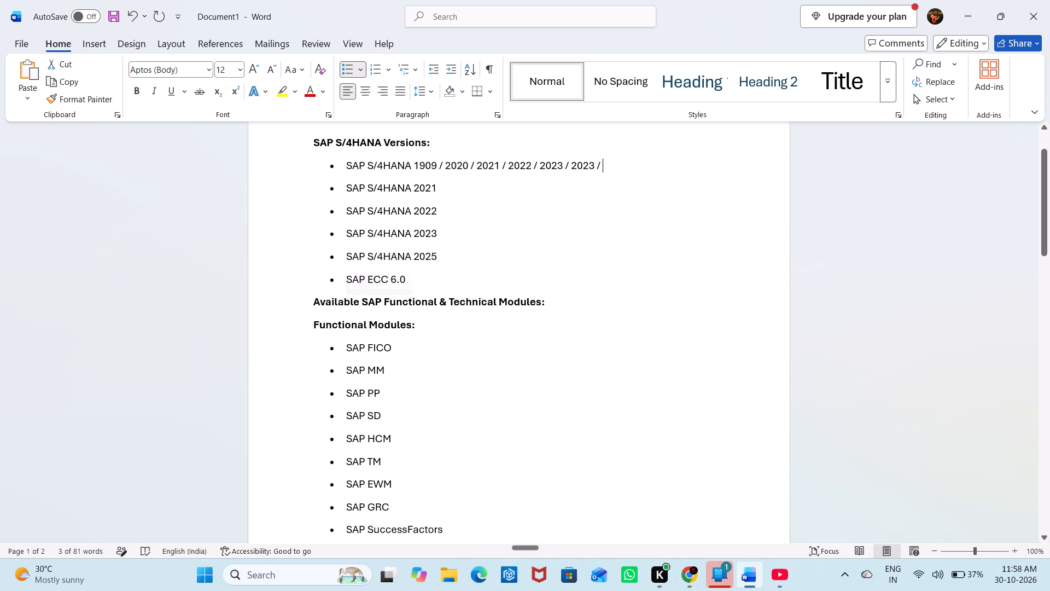
key("ctrl+v")
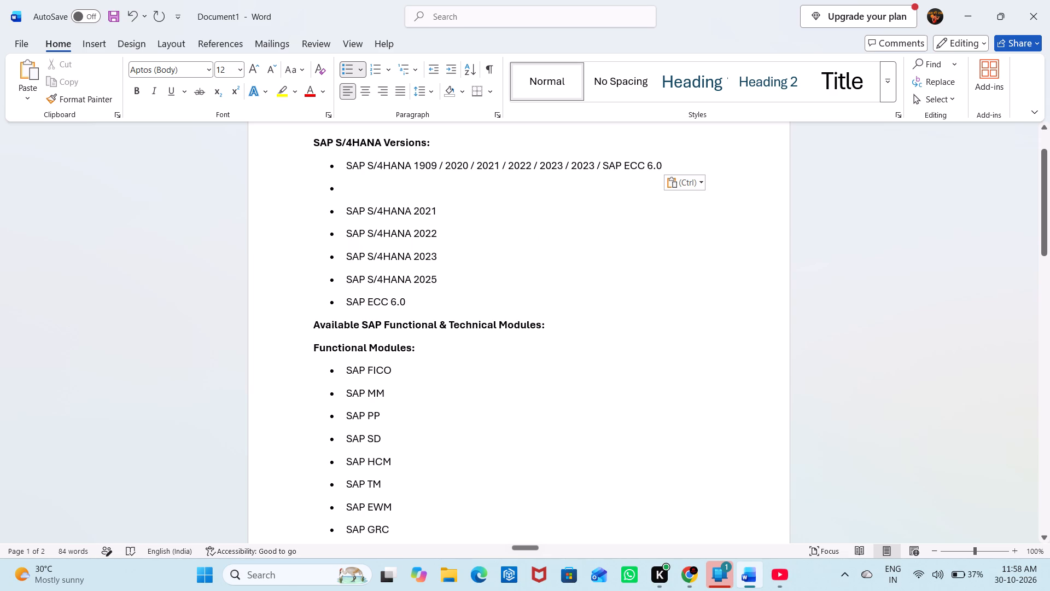
Delete the empty bullet and the separate version bullets from SAP S/4HANA 2021 through SAP ECC 6.0.
left_click_drag(440, 298, 292, 188)
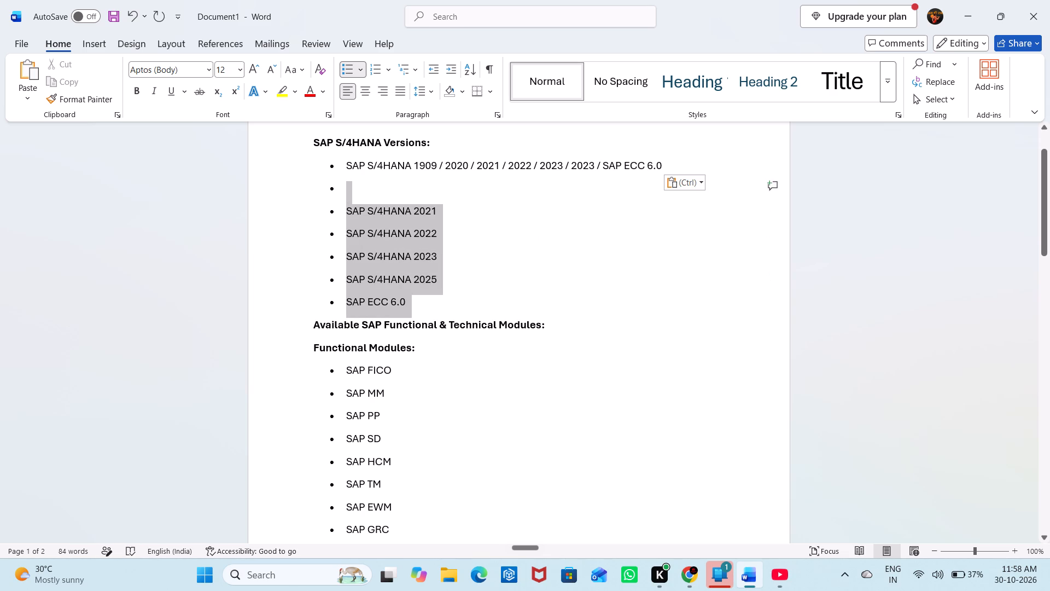
left_click_drag(292, 188, 294, 196)
key("BackSpace")
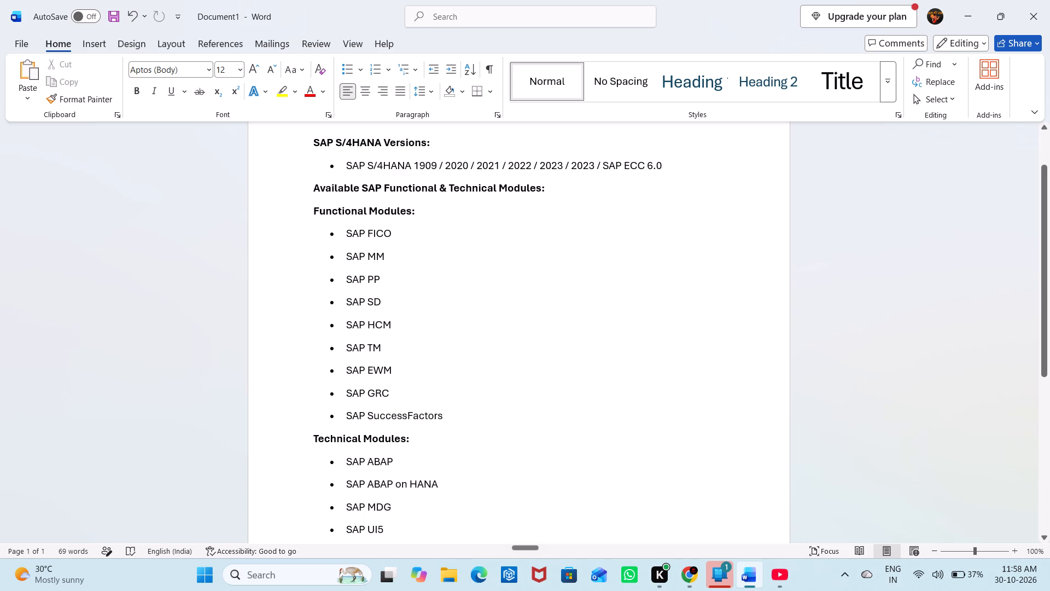
Add "/ MM" in capitals after SAP FICO in the first functional modules bullet, dismissing the sign-out notification.
left_click(349, 260)
key("Right")
key("Right")
key("Right")
key("Right")
left_click(400, 234)
key("space")
type("/")
key("space")
type("mm")
key("BackSpace")
key("BackSpace")
key("BackSpace")
key("space")
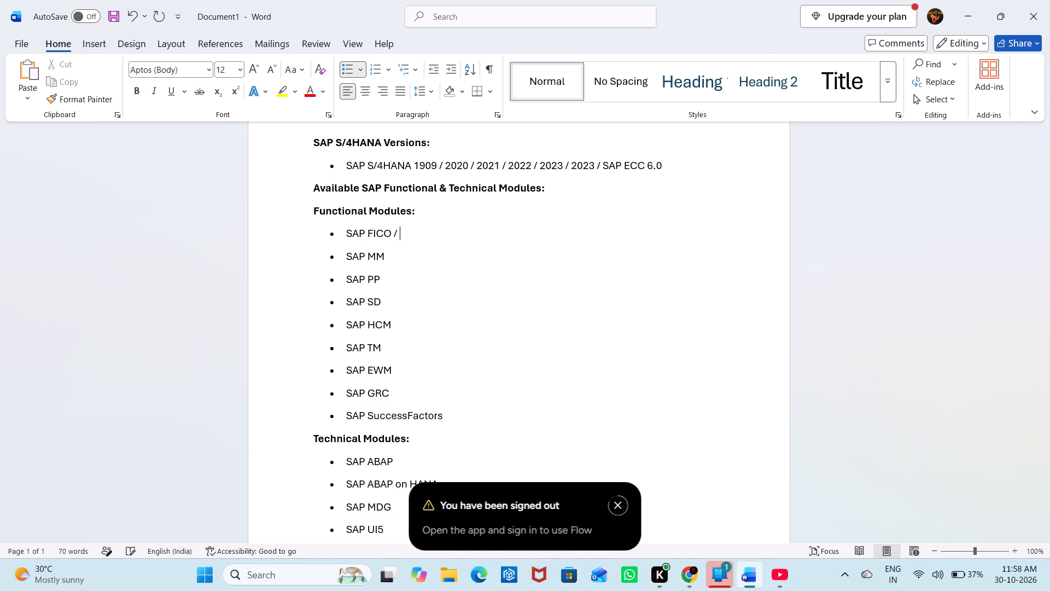
type("mm")
key("BackSpace")
key("BackSpace")
left_click(616, 502)
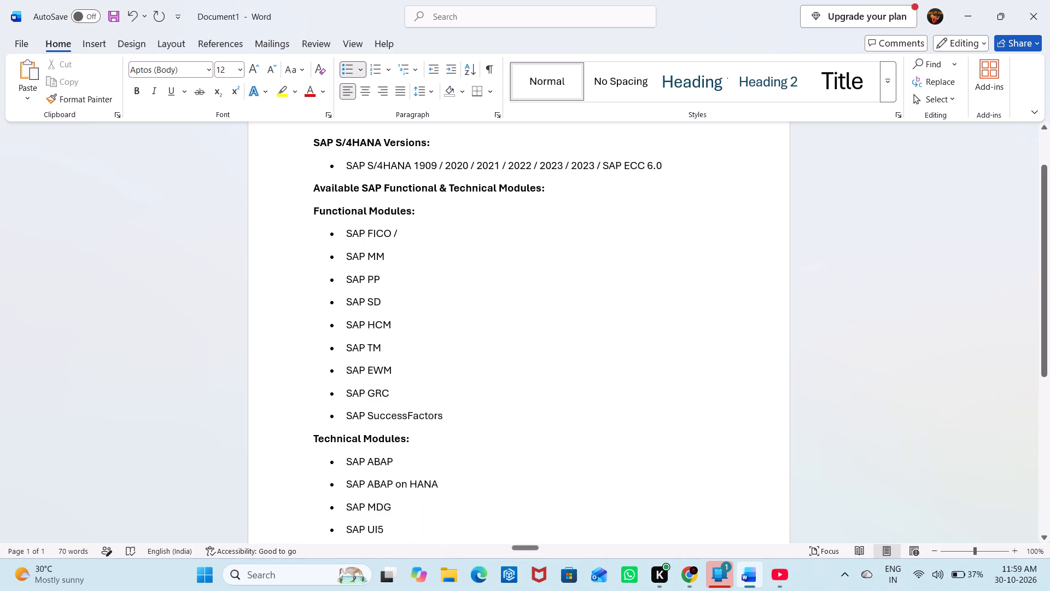
type("mm")
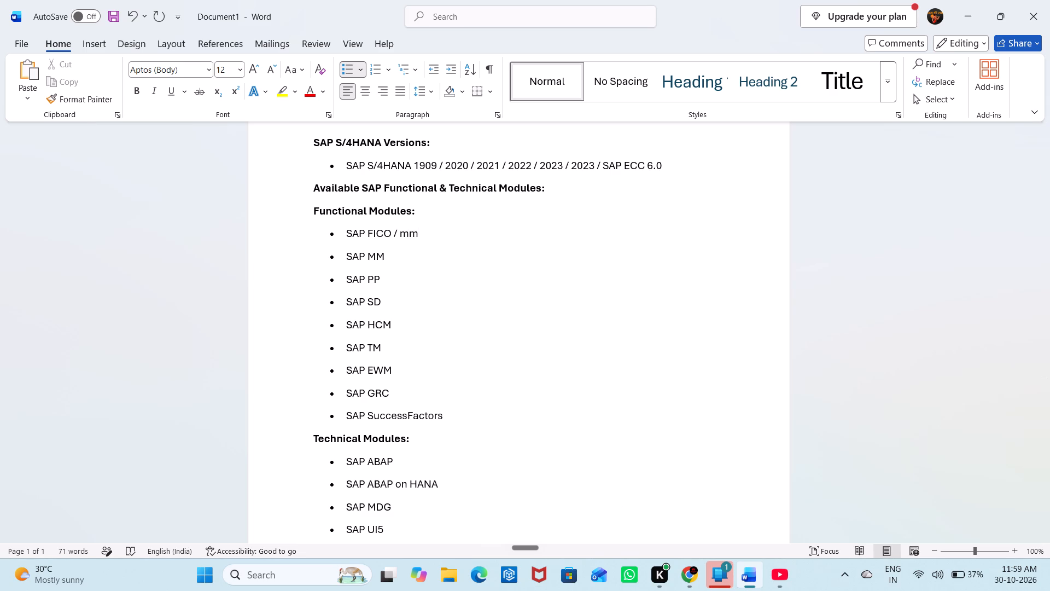
key("BackSpace")
key("BackSpace")
type("mm")
key("BackSpace")
key("BackSpace")
type("MM")
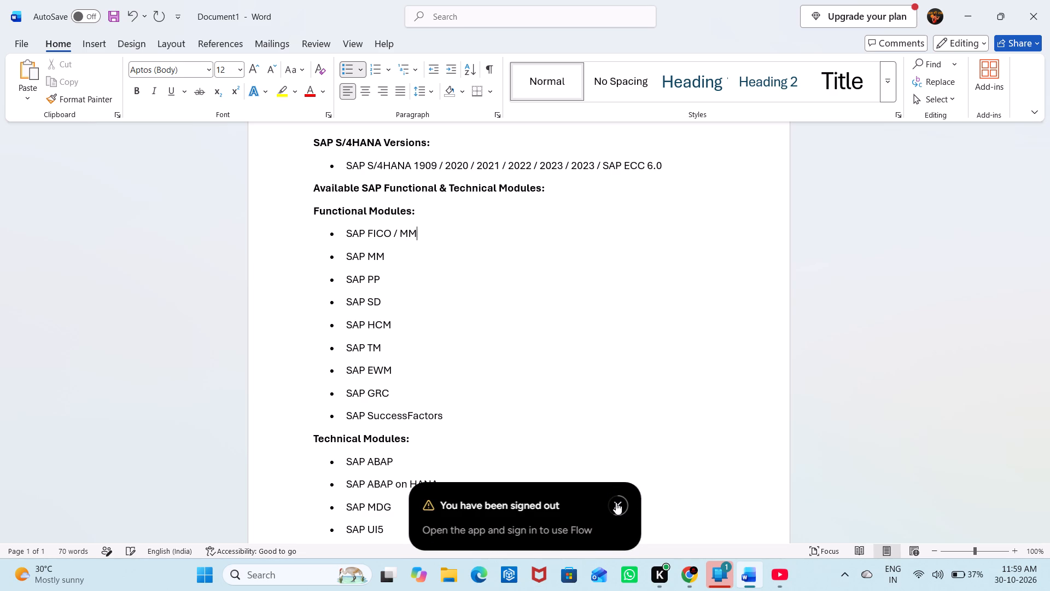
Continue the combined functional modules bullet after MM with "/ PP / SD / HCM / TM / EWM /".
key("space")
type("/")
key("space")
type("PP /")
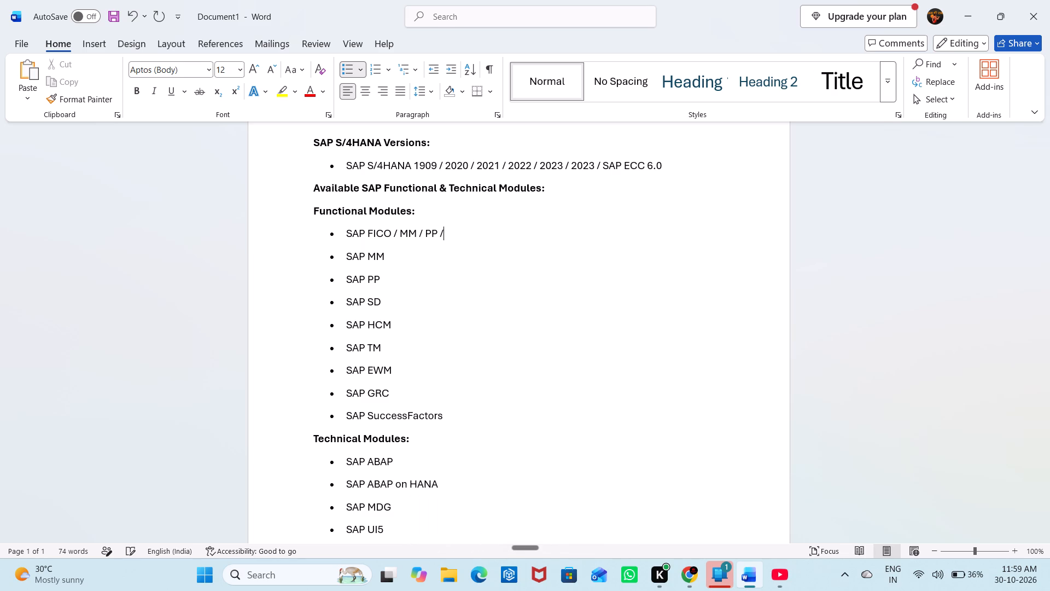
key("space")
type("SD")
key("space")
type("/ HC")
type("M /")
key("space")
type("TM /")
key("space")
type("EWM")
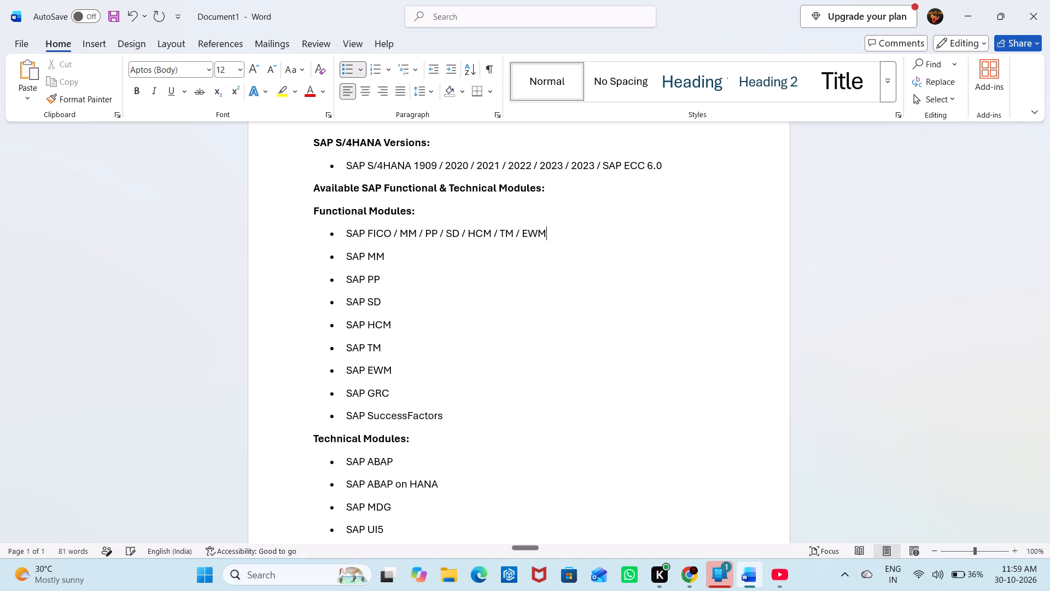
key("space")
type("/")
key("space")
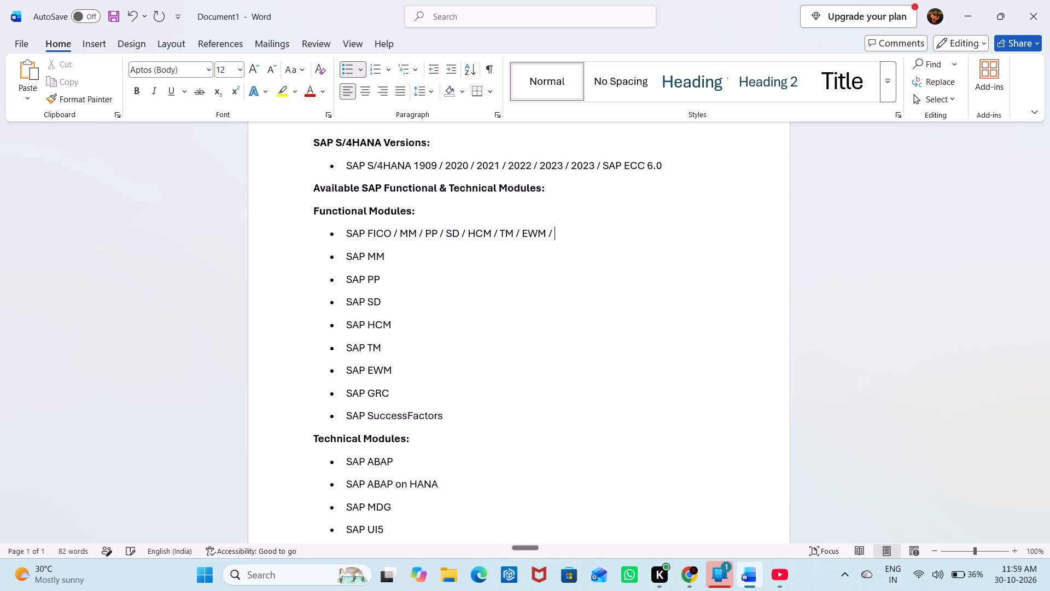
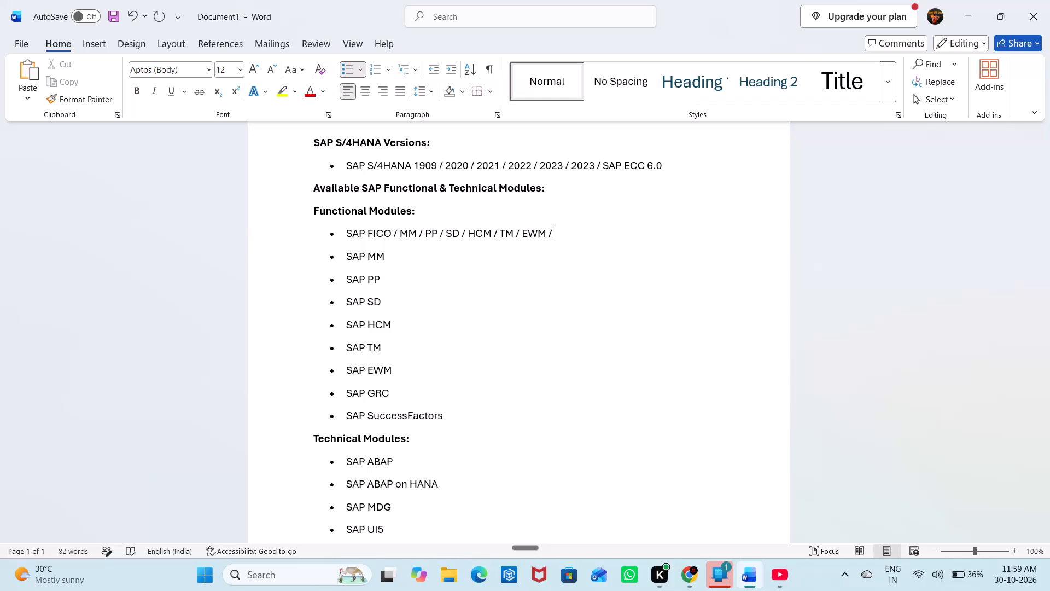
Finish the combined functional modules bullet after EWM with "GRC / SuccessFactors".
type("GRFC")
key("BackSpace")
key("c")
key("BackSpace")
key("BackSpace")
key("BackSpace")
key("shift+c")
key("BackSpace")
type("RC /")
key("space")
type("Succdes")
key("BackSpace")
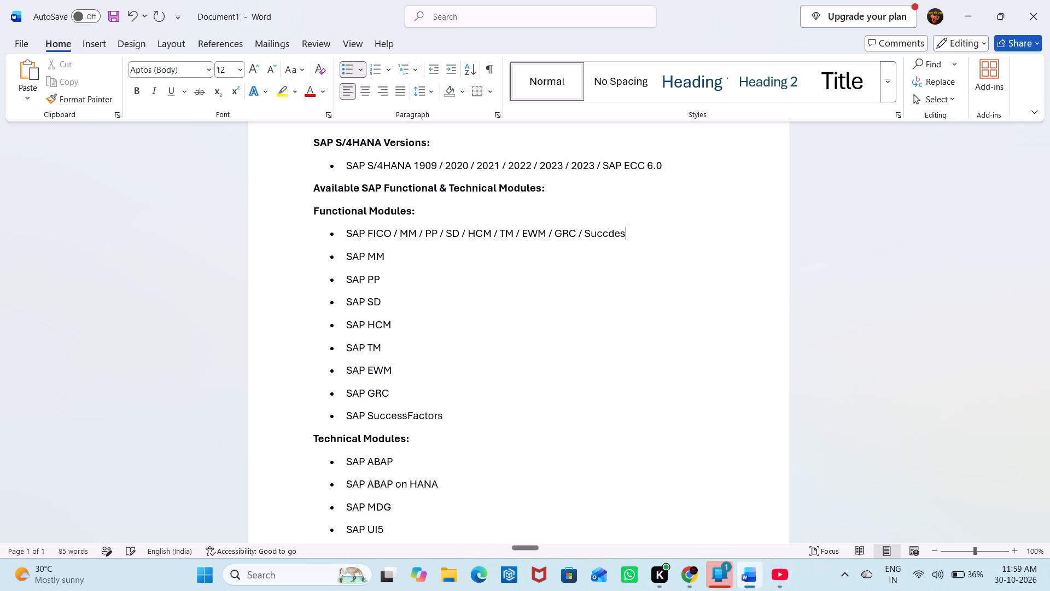
key("BackSpace")
key("BackSpace")
type("ess")
type("Factors")
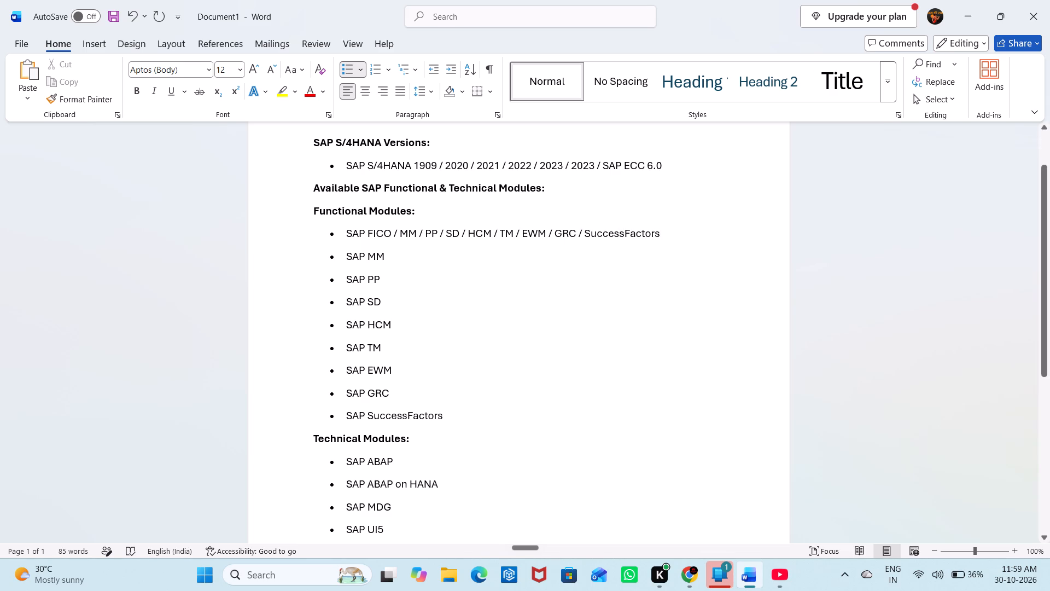
Delete the separate functional module bullets from SAP MM through SAP SuccessFactors.
left_click_drag(456, 404, 316, 264)
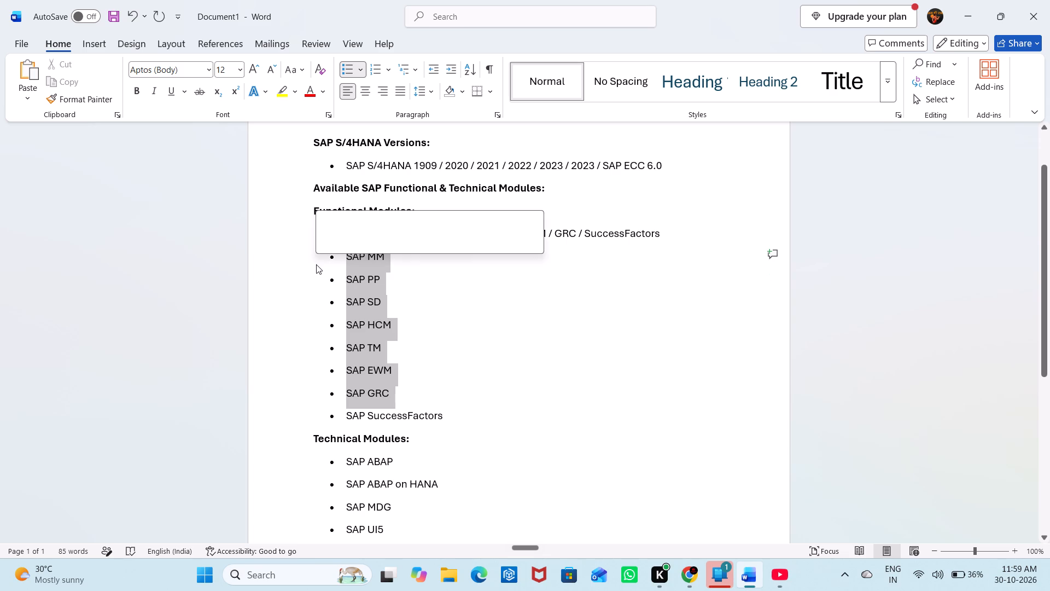
key("BackSpace")
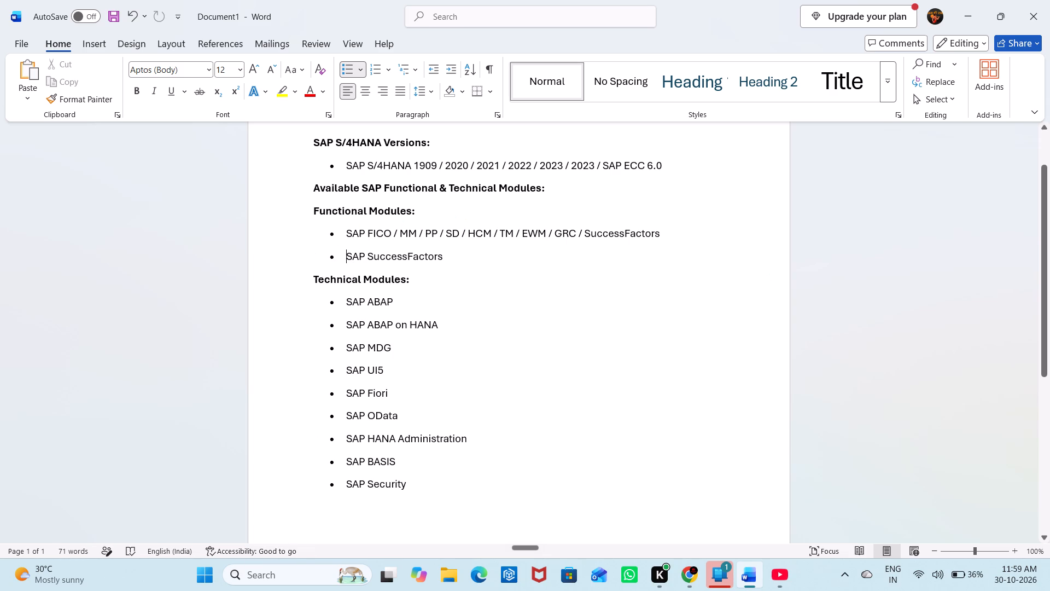
left_click_drag(447, 257, 328, 260)
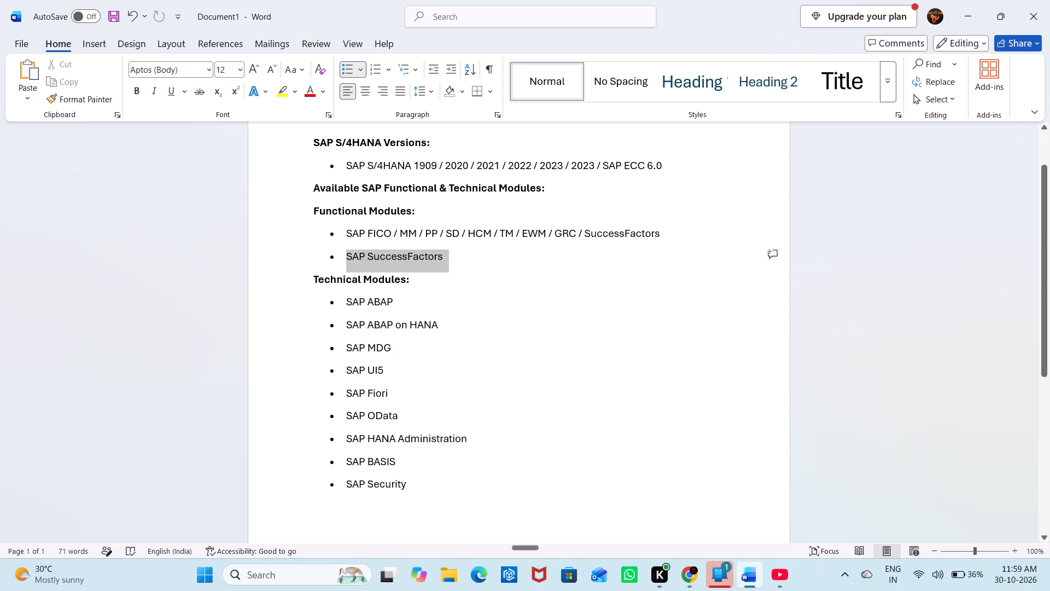
key("BackSpace")
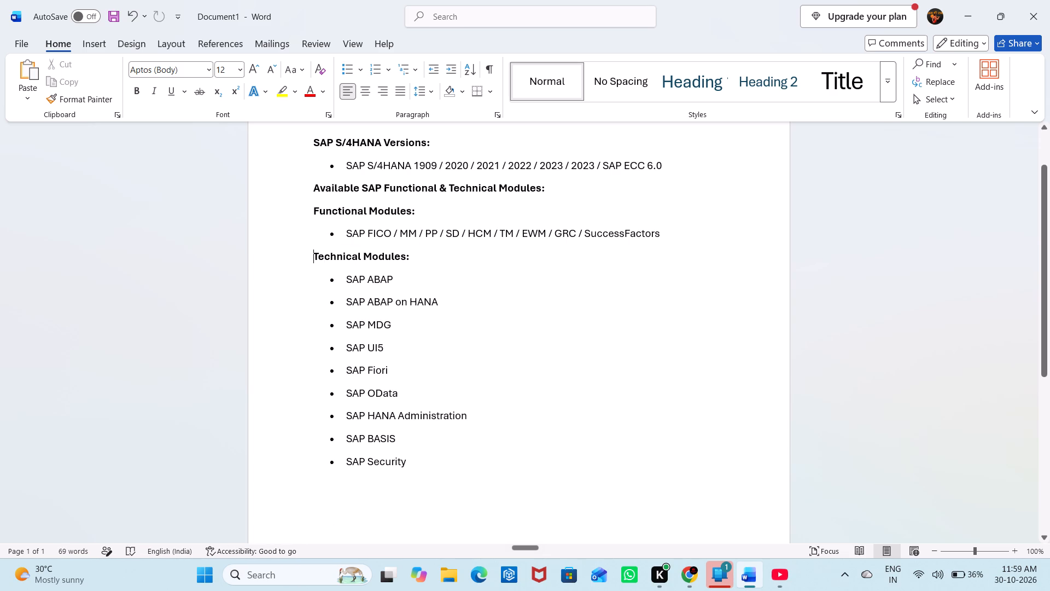
Add a slash after SAP ABAP in the first technical modules bullet and move "ABAP on HANA" there from the bullet below.
left_click(405, 289)
key("space")
type("/")
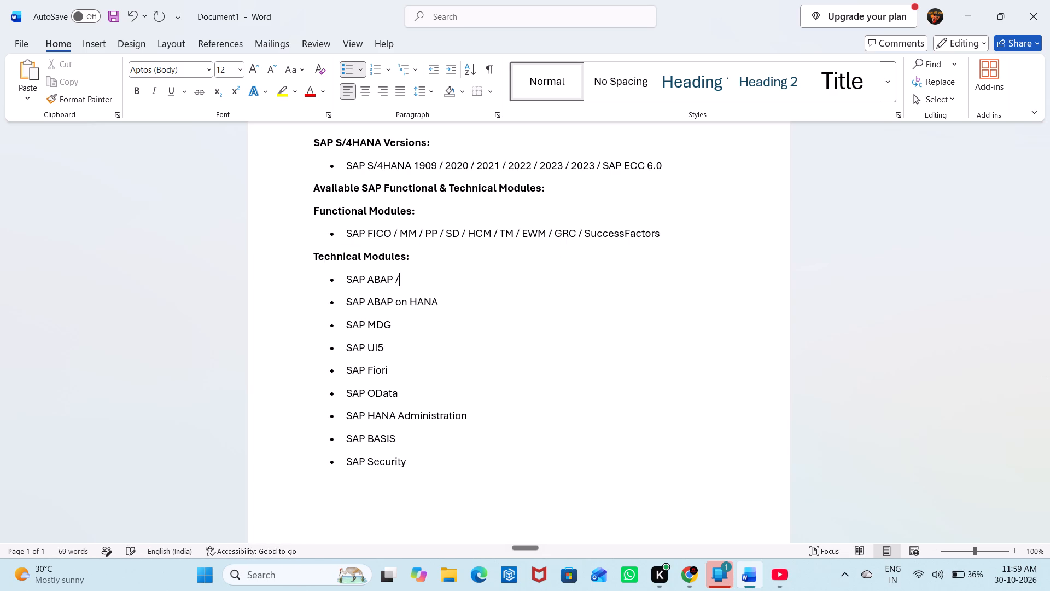
key("space")
left_click_drag(442, 302, 396, 306)
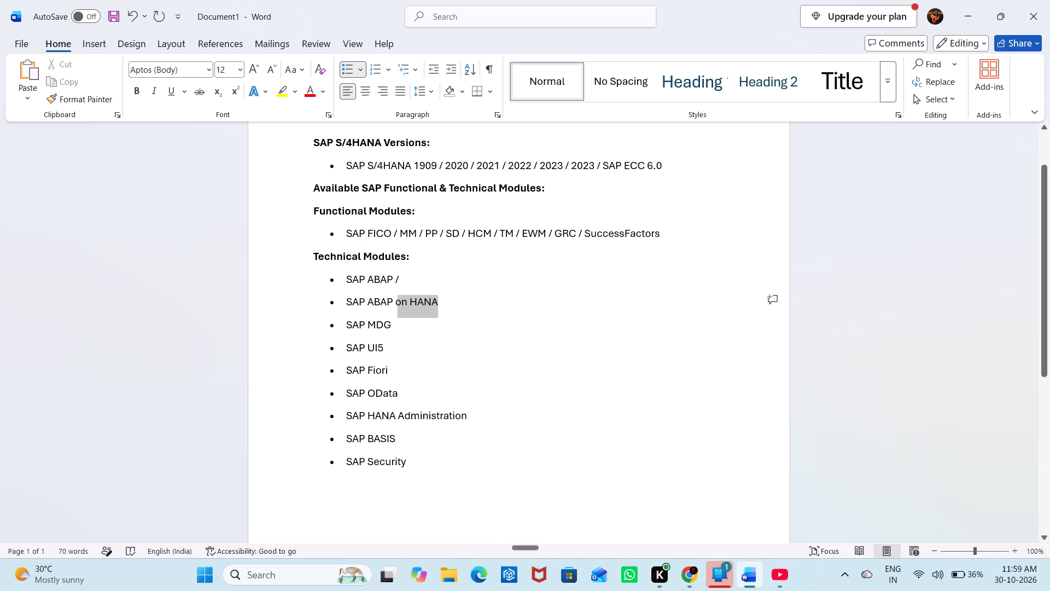
left_click_drag(396, 306, 385, 304)
key("ctrl+x")
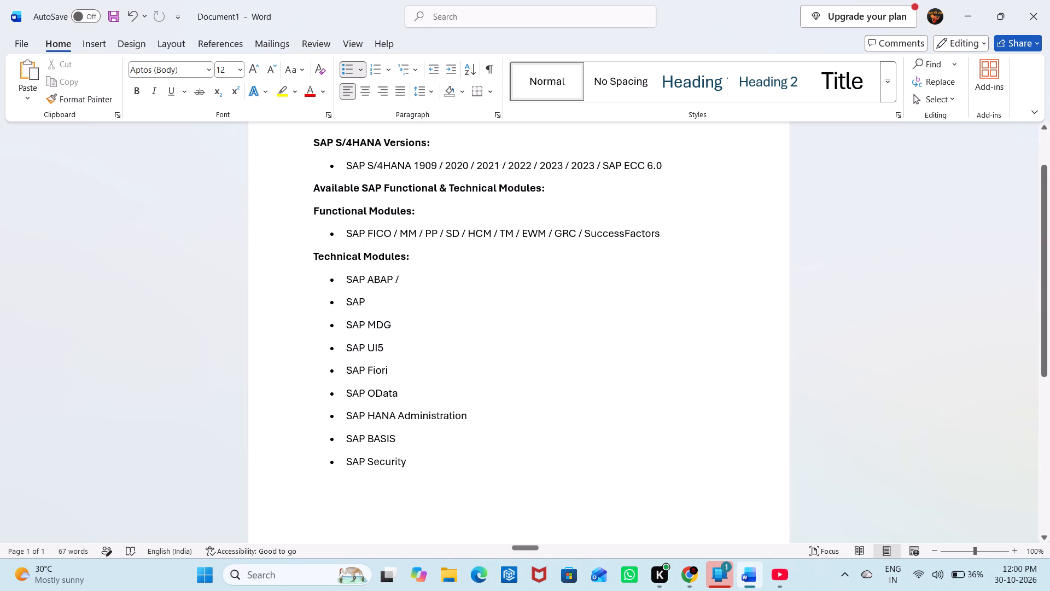
left_click(410, 280)
key("ctrl+v")
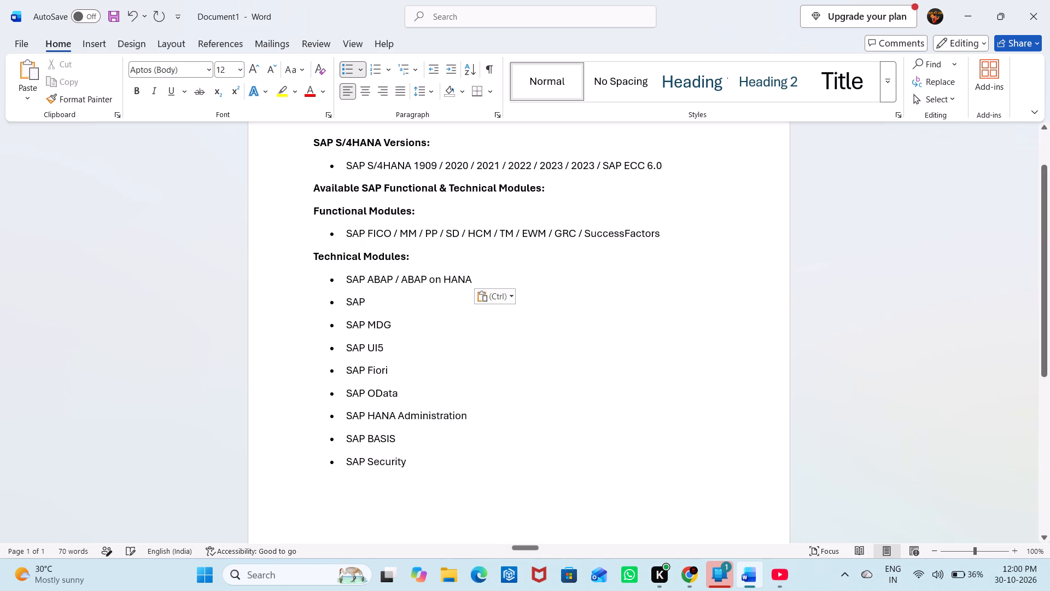
Move "MDG" from its own bullet to the end of the combined technical modules line, preceded by a slash.
left_click_drag(397, 323, 372, 322)
left_click_drag(372, 322, 367, 322)
key("ctrl+x")
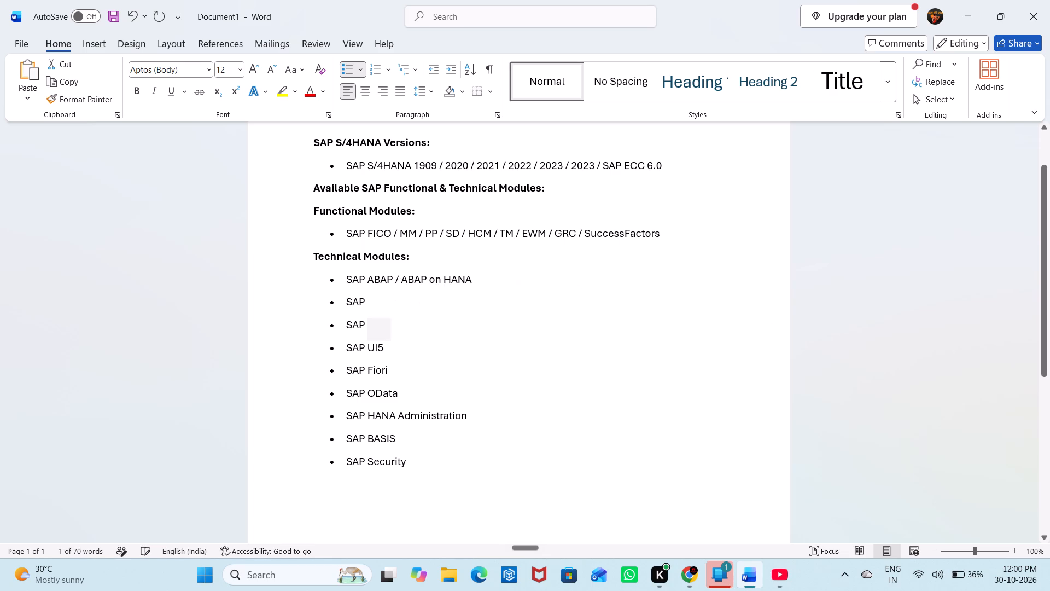
left_click(488, 271)
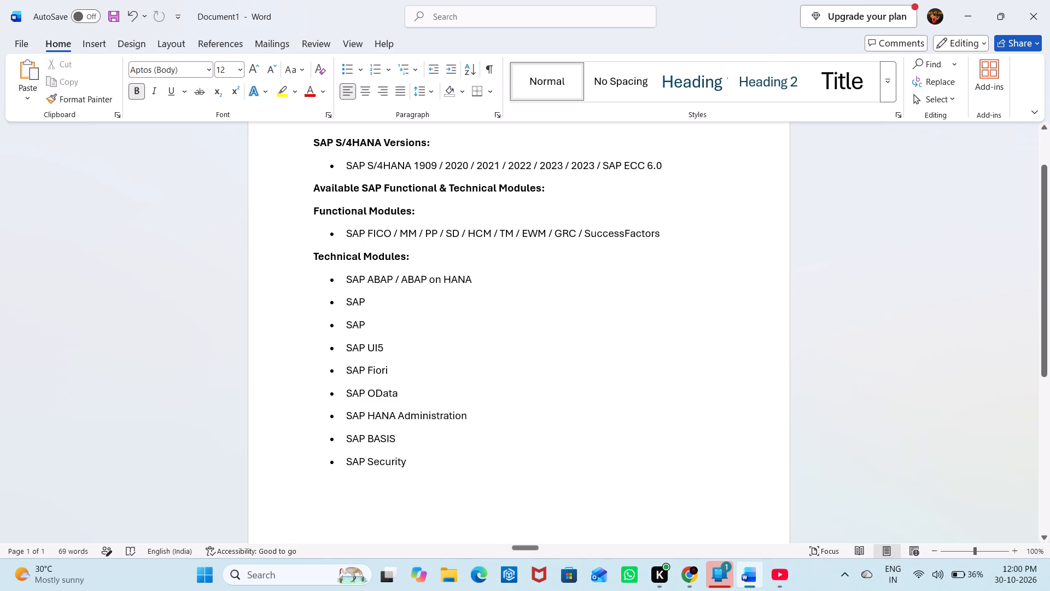
left_click(483, 280)
key("space")
type("/")
key("space")
key("ctrl+v")
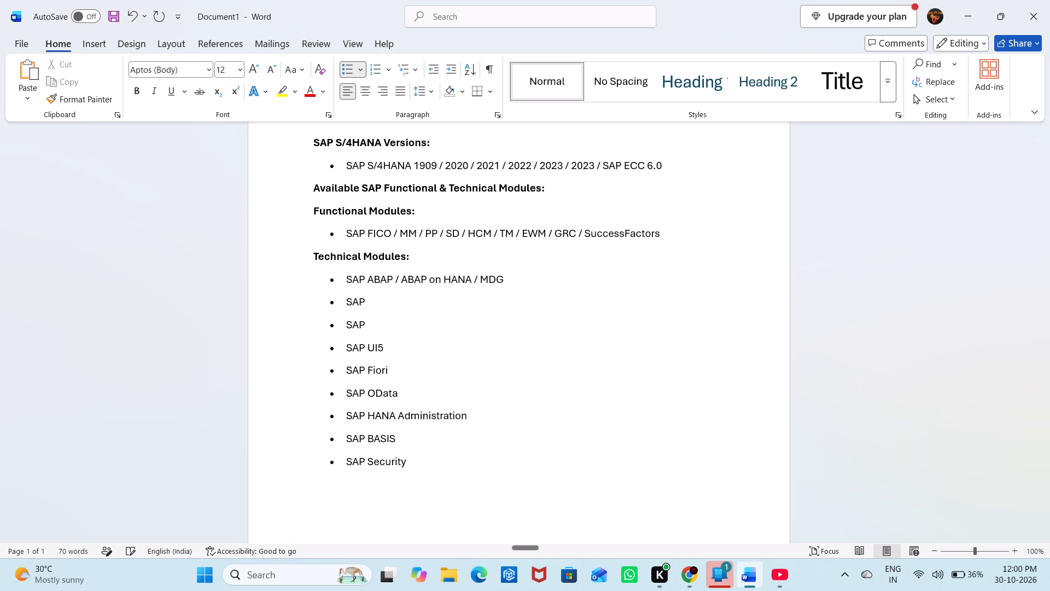
Move "UI5" from its own bullet to the end of the combined technical modules line, preceded by a slash.
left_click_drag(394, 344, 370, 344)
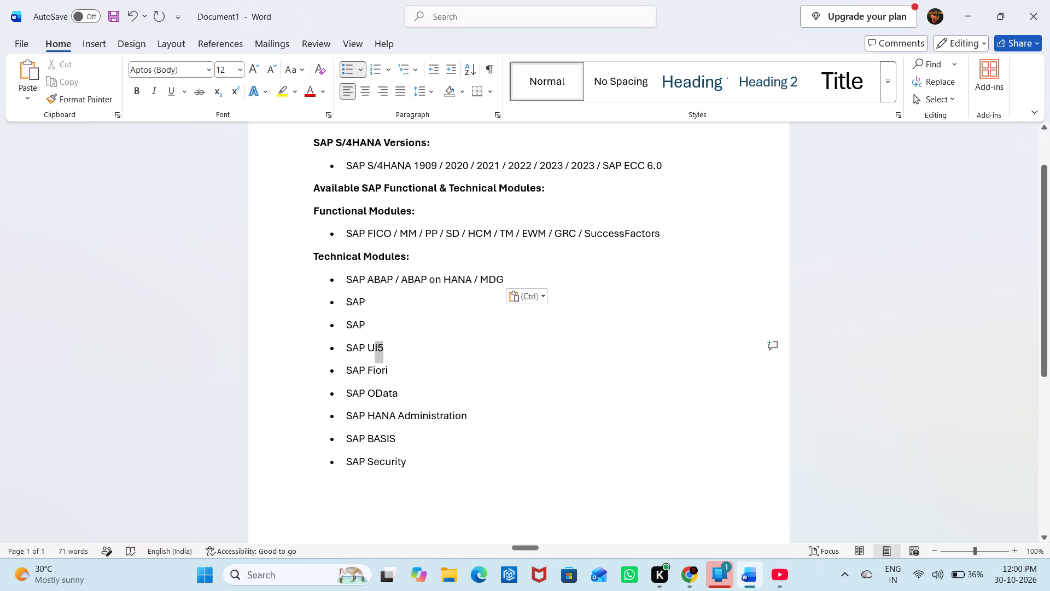
left_click_drag(370, 344, 367, 344)
key("ctrl+x")
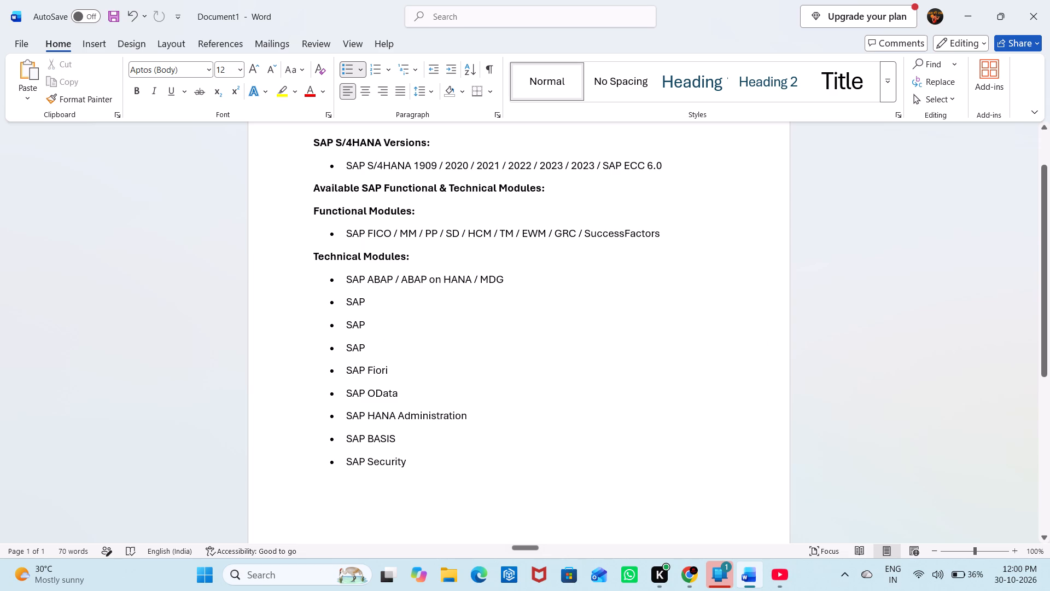
left_click(533, 285)
key("space")
type("/")
key("space")
key("ctrl+v")
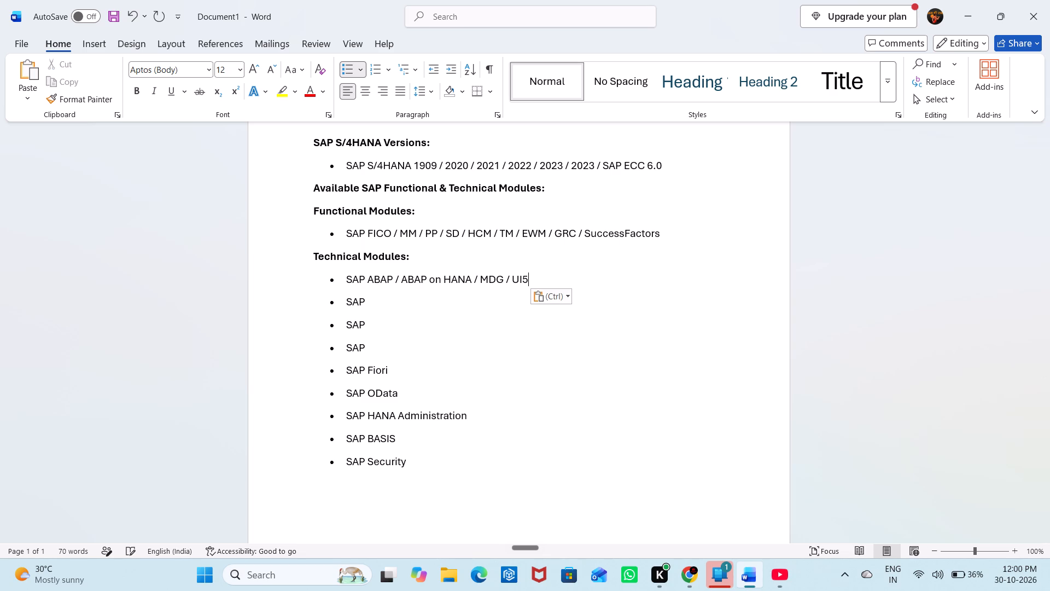
Move "Fiori" from its own bullet to the end of the combined technical modules line, preceded by a slash.
left_click_drag(394, 368, 370, 368)
key("ctrl+x")
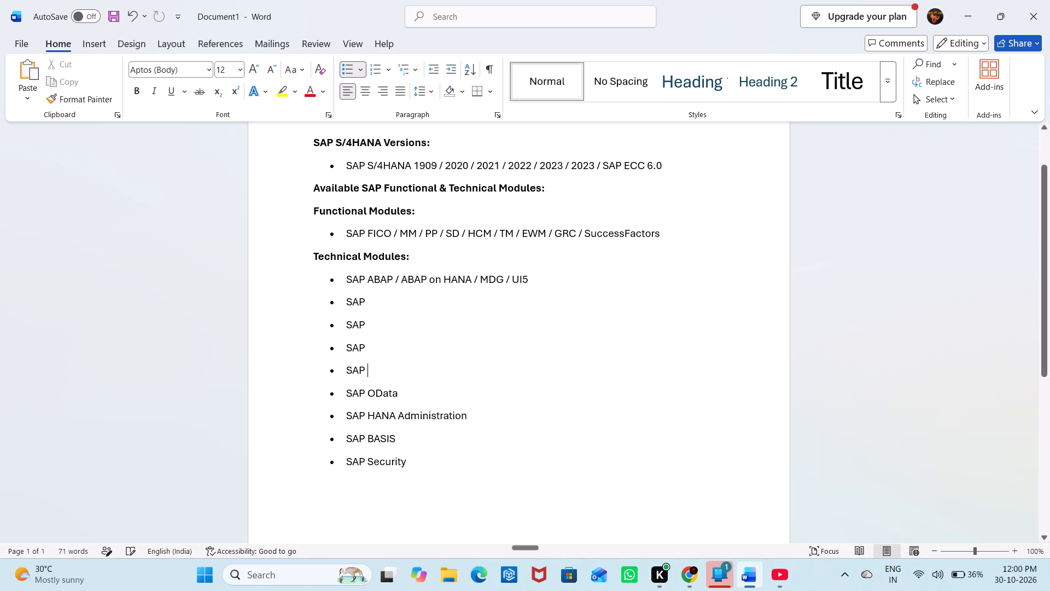
left_click(550, 282)
key("space")
type("/")
key("space")
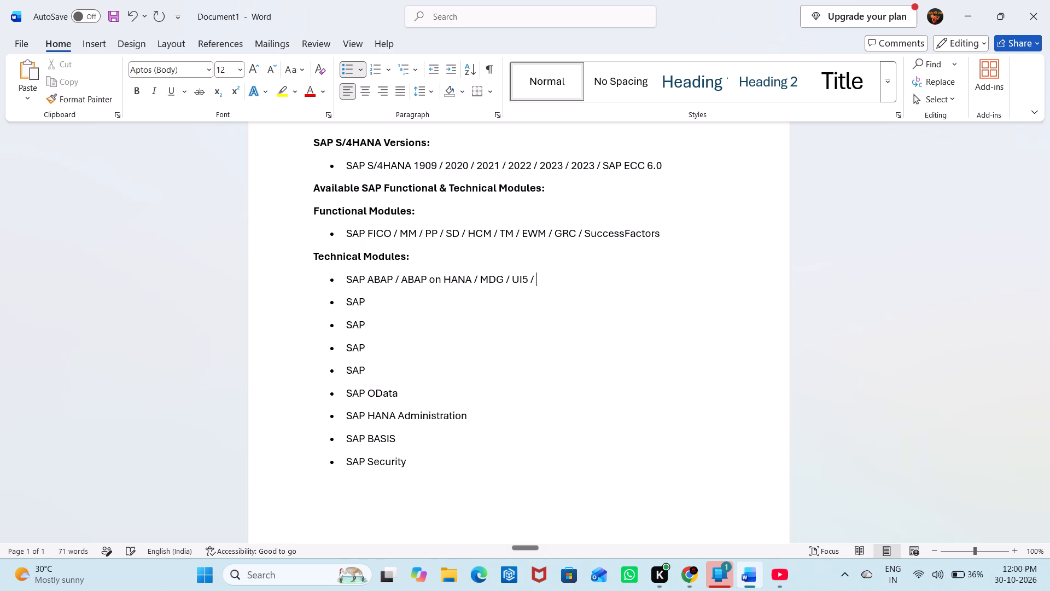
key("ctrl+v")
Move "OData" from its own bullet to the end of the combined technical modules line, preceded by a slash.
left_click_drag(401, 390, 371, 379)
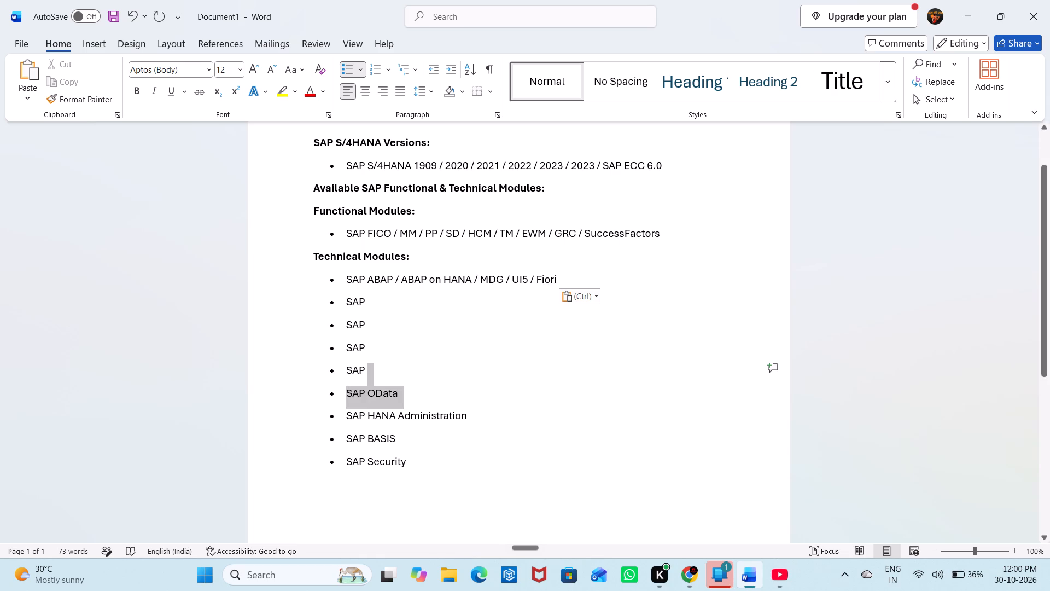
left_click_drag(371, 379, 369, 393)
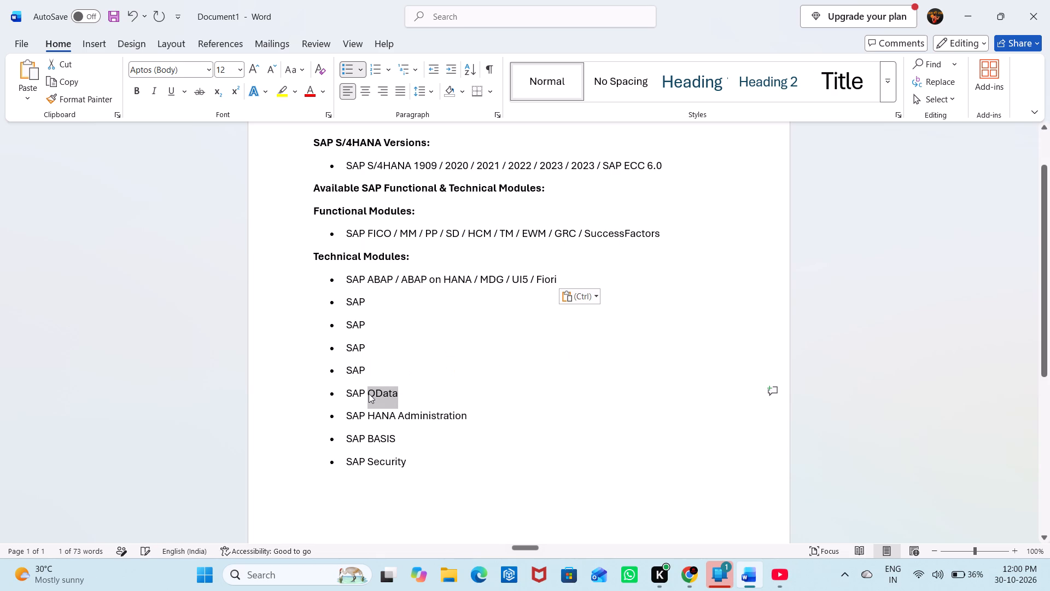
key("ctrl+x")
left_click(573, 279)
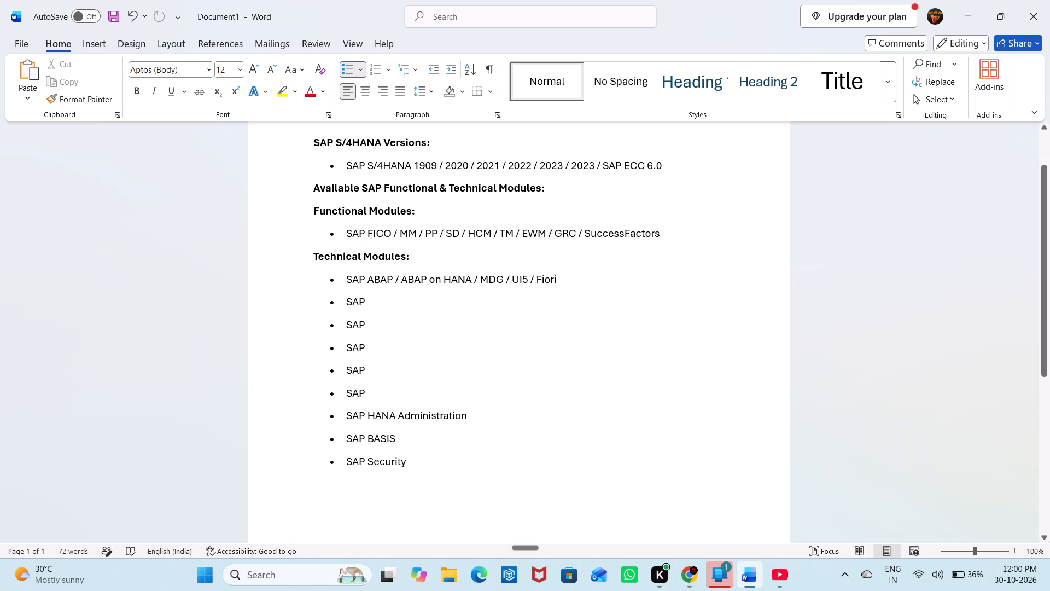
left_click(573, 279)
key("space")
type("/")
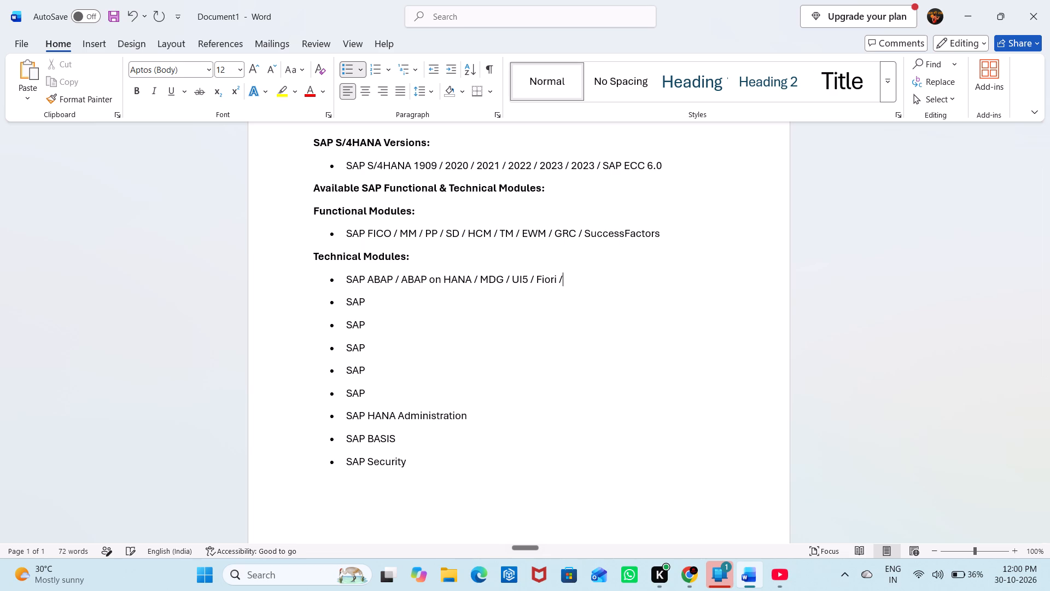
key("space")
key("ctrl+v")
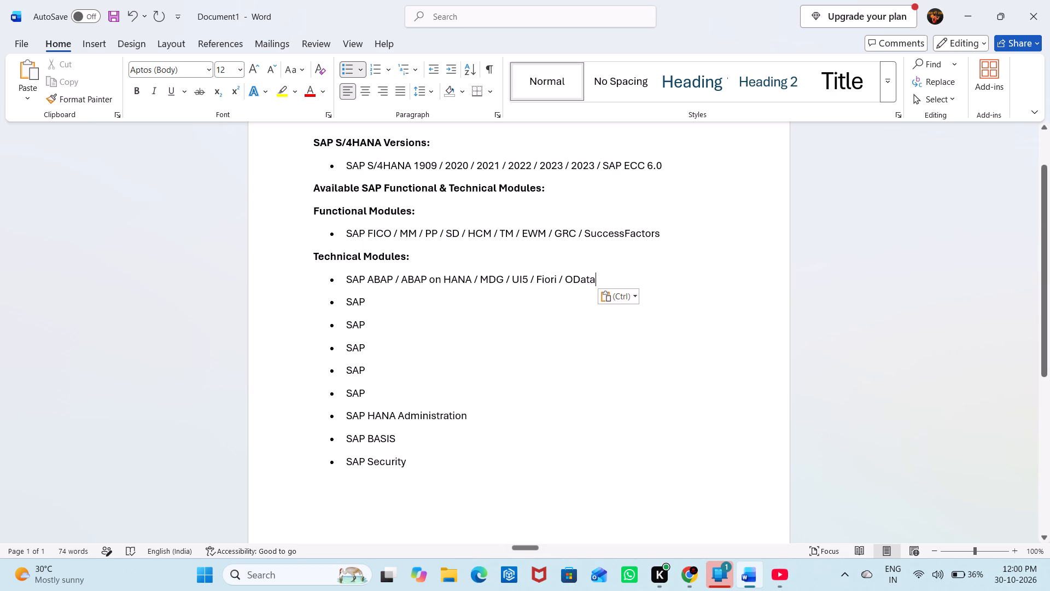
Move "HANA Administration" from its own bullet to the end of the combined technical modules line, preceded by a slash.
left_click(475, 408)
left_click_drag(474, 421, 383, 424)
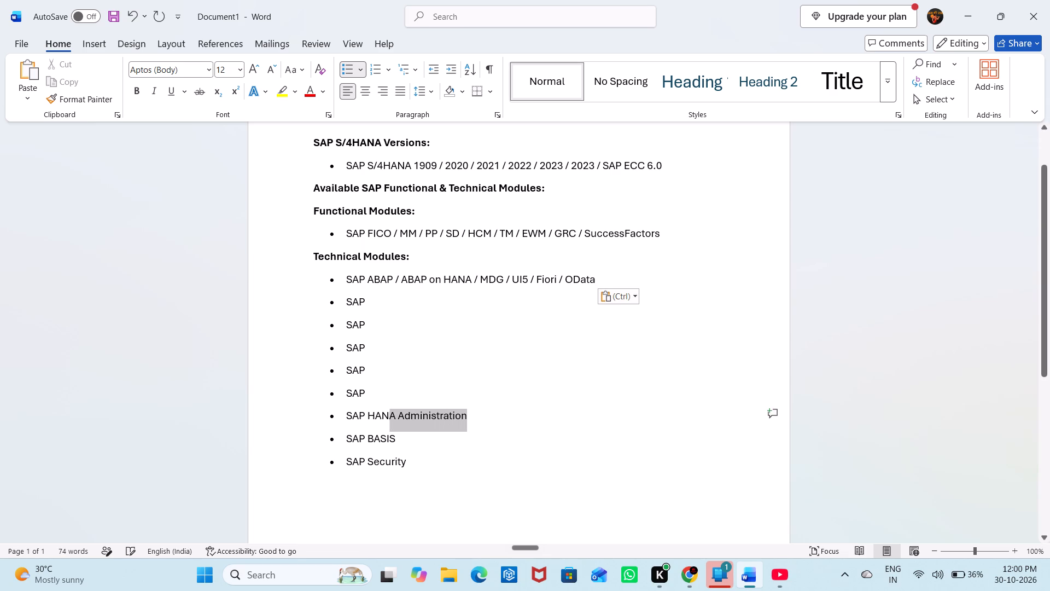
left_click_drag(383, 424, 376, 424)
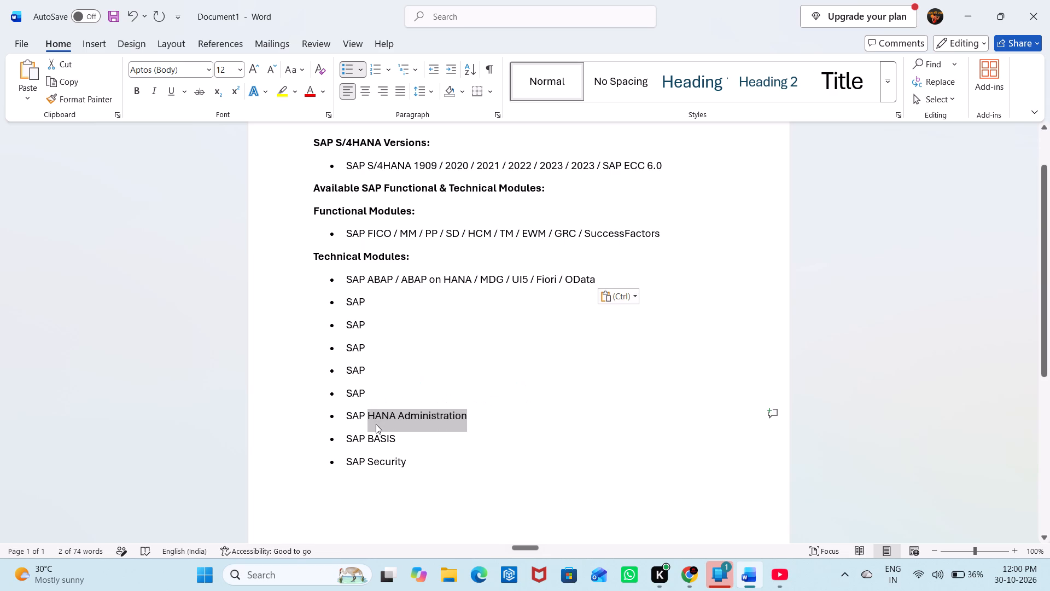
key("ctrl+x")
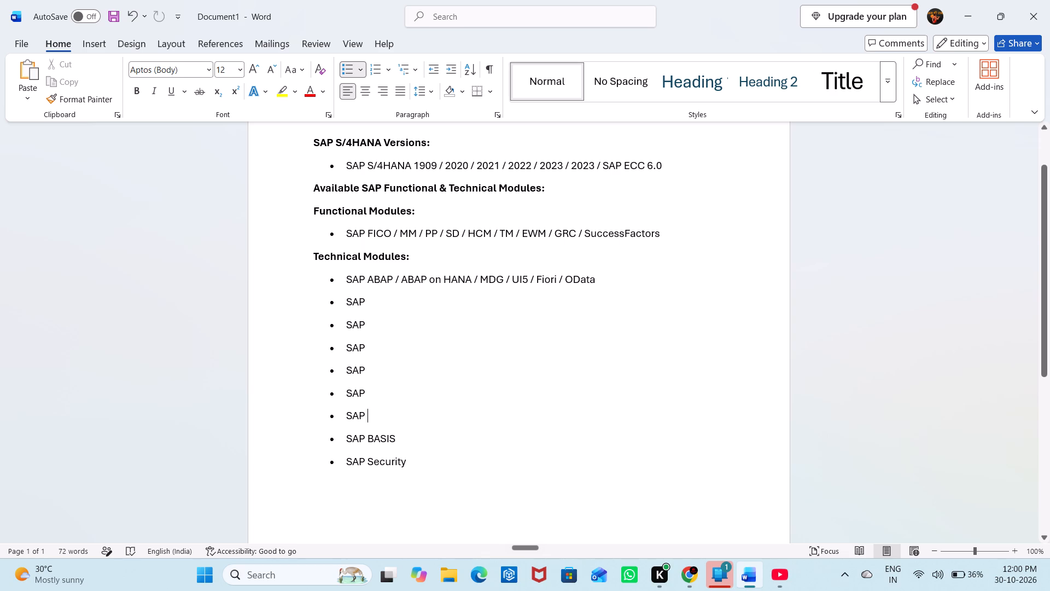
left_click(600, 282)
key("space")
type("/")
key("space")
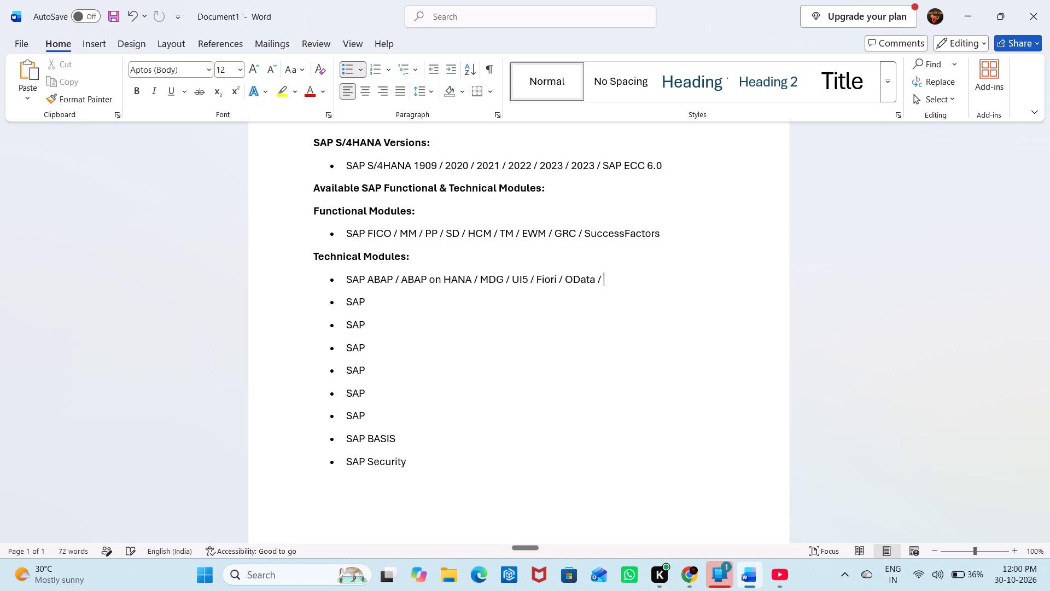
key("ctrl+v")
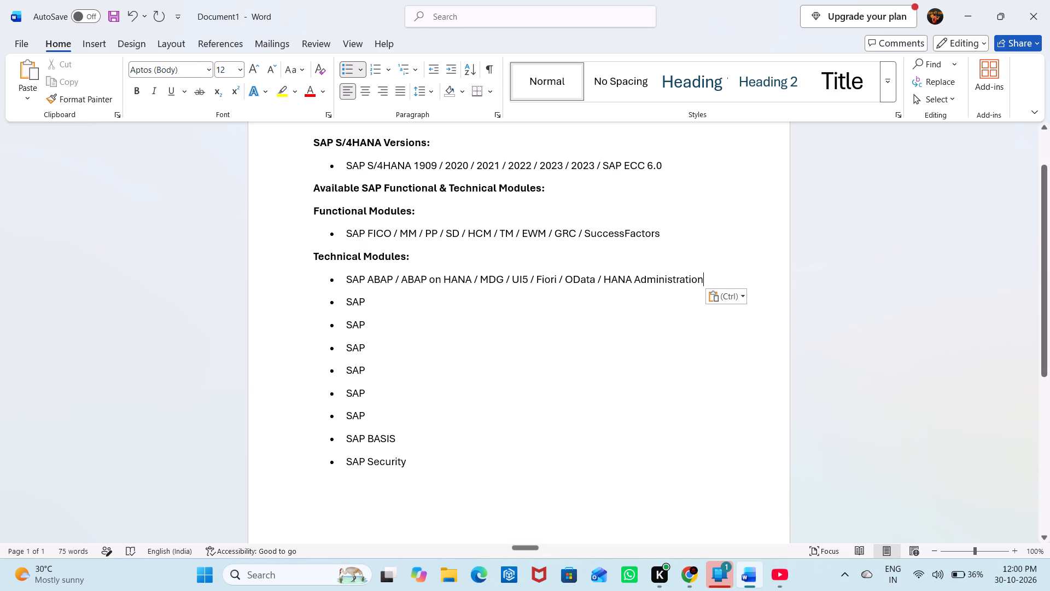
Move "BASIS" from its own bullet to the end of the combined technical modules line, preceded by a slash.
left_click_drag(396, 440, 368, 441)
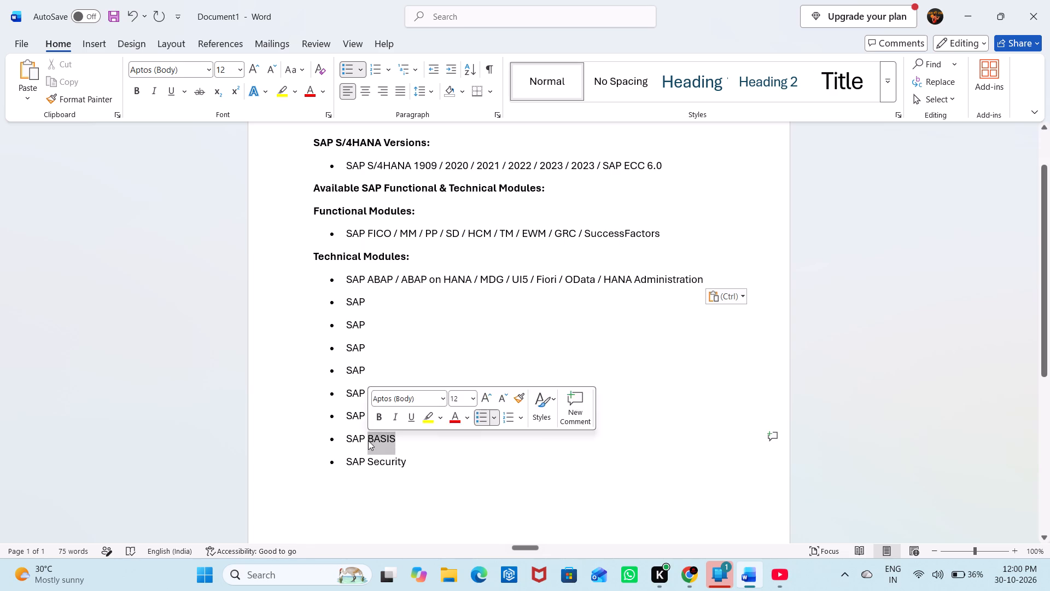
key("ctrl+x")
left_click(705, 277)
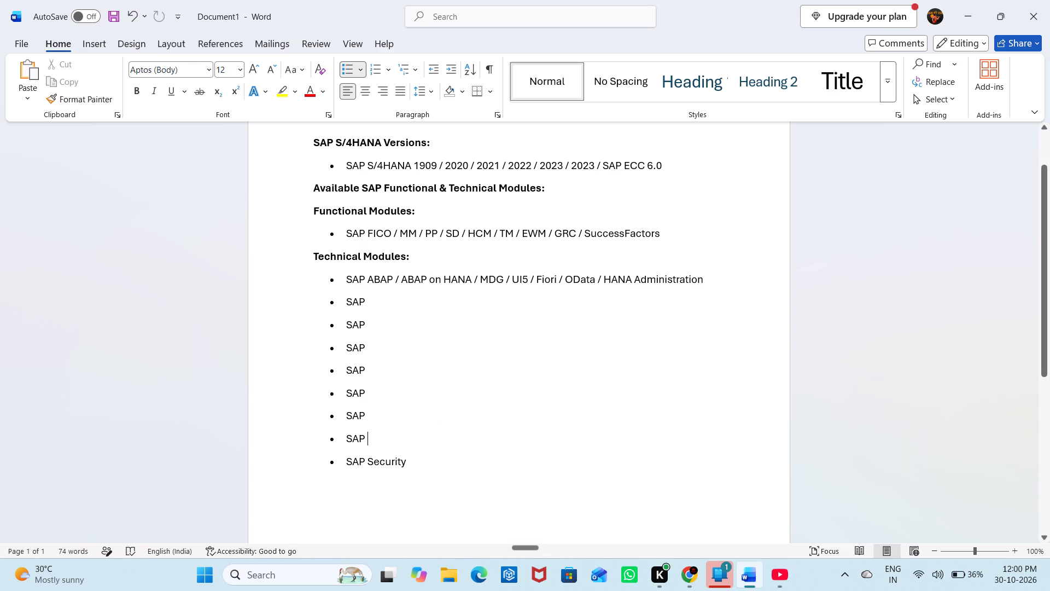
key("space")
type("/")
key("space")
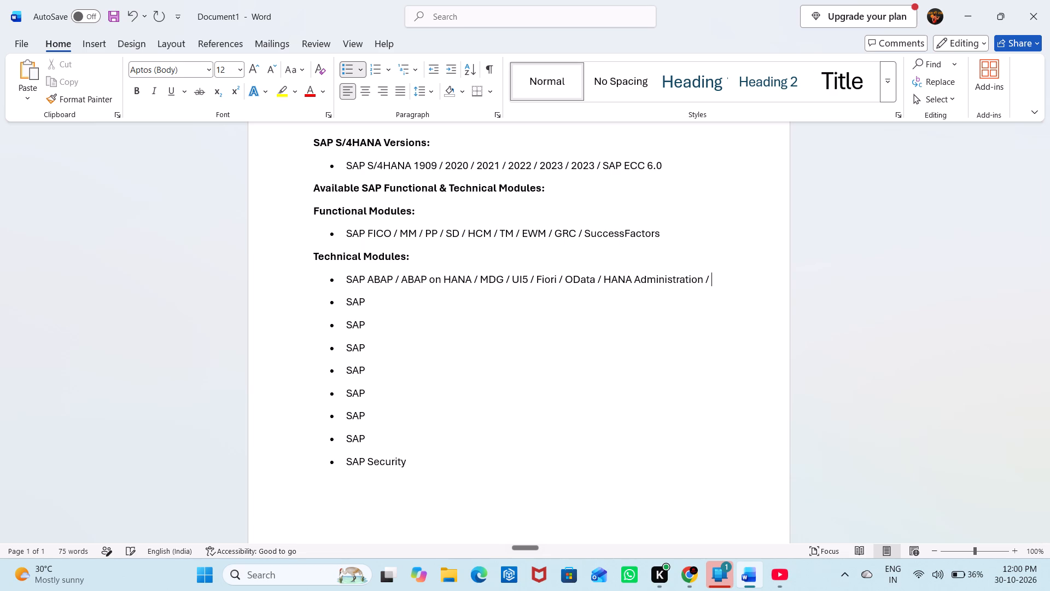
key("ctrl+v")
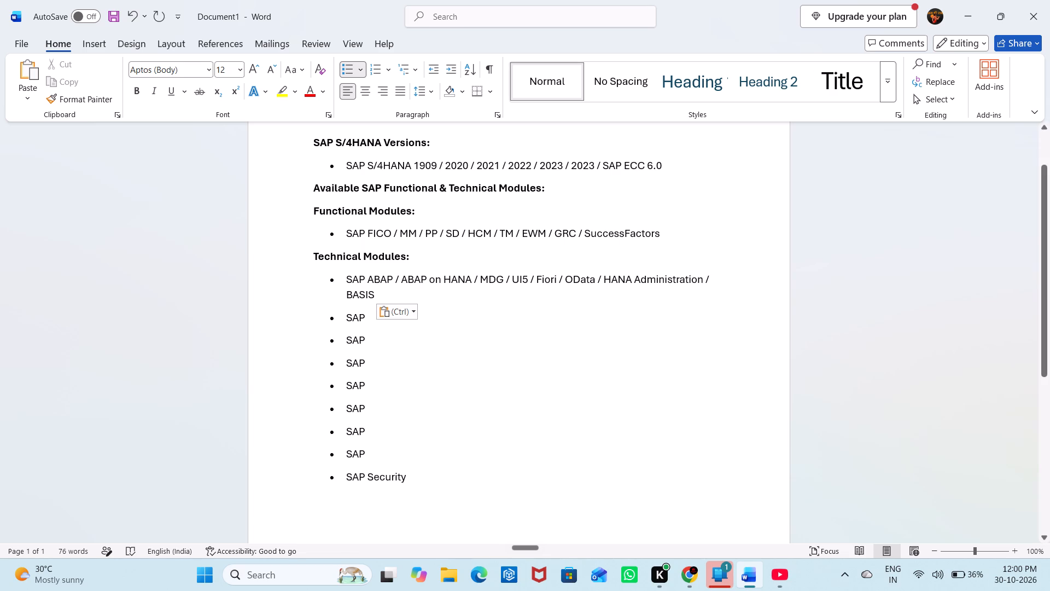
Move "Security" from its own bullet to the end of the combined technical modules line, preceded by a slash.
left_click_drag(410, 477, 369, 477)
key("ctrl+x")
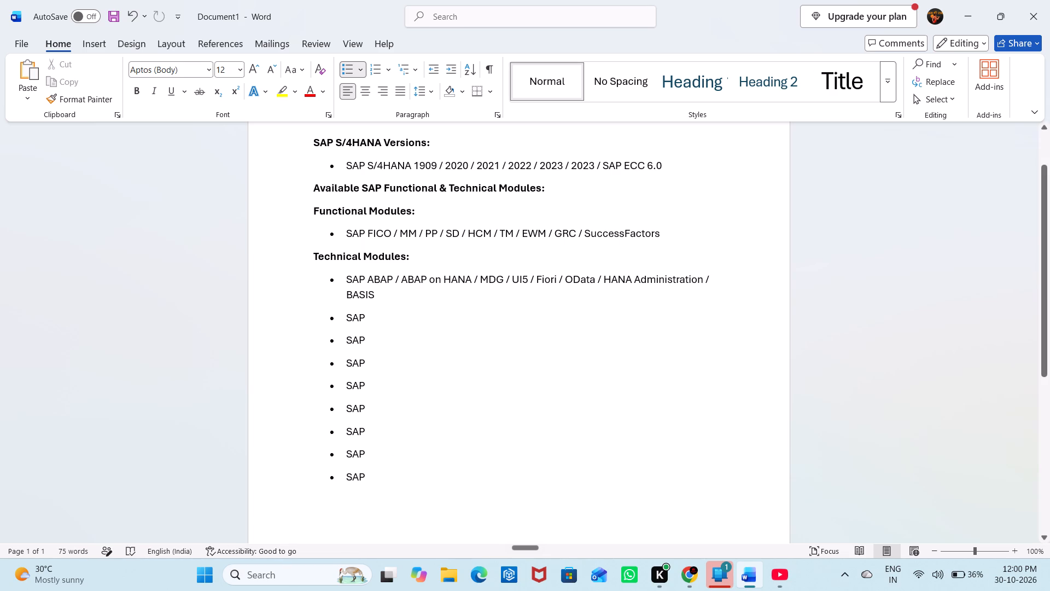
left_click(378, 295)
key("space")
type("/")
key("space")
key("ctrl+v")
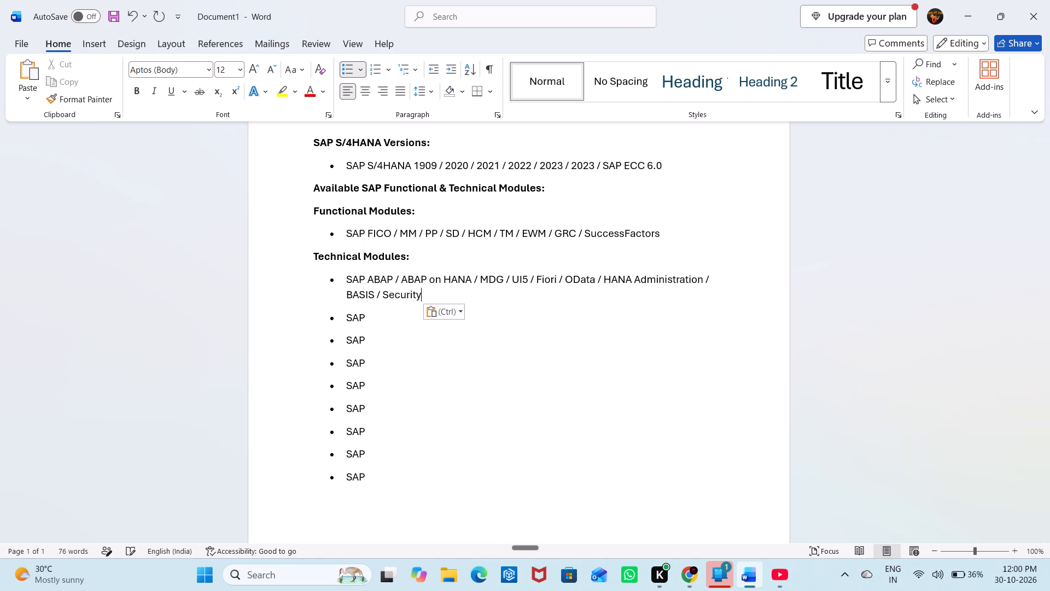
Delete the leftover bullets containing only "SAP" below the combined technical modules line.
left_click_drag(366, 477, 271, 324)
key("BackSpace")
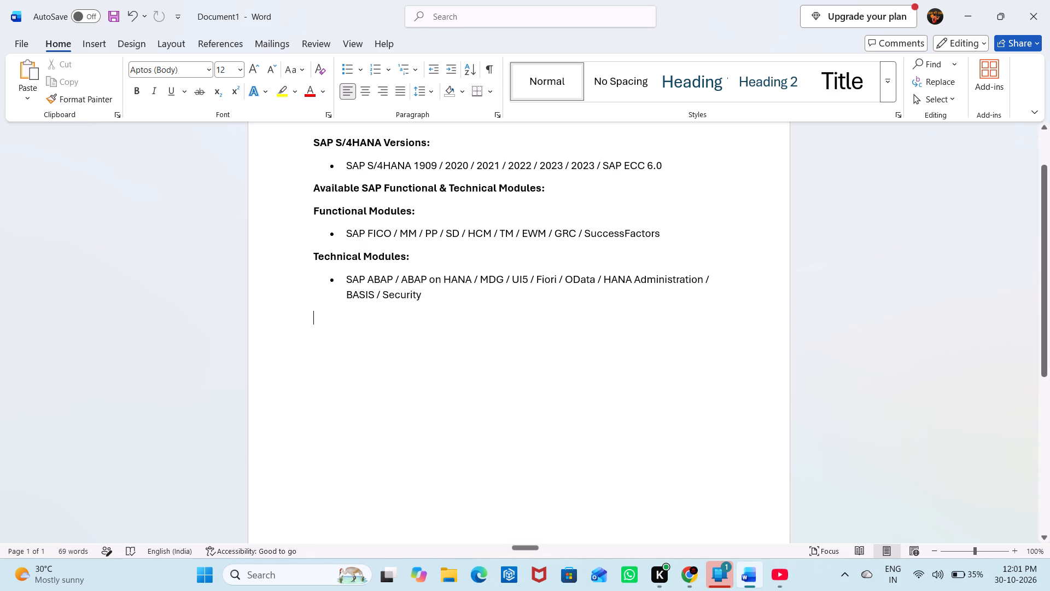
Add a bold line below the technical modules, copying "Available" from the modules heading and continuing with "– Workday" and a word beginning "Inst".
left_click_drag(359, 189, 313, 191)
key("ctrl+c")
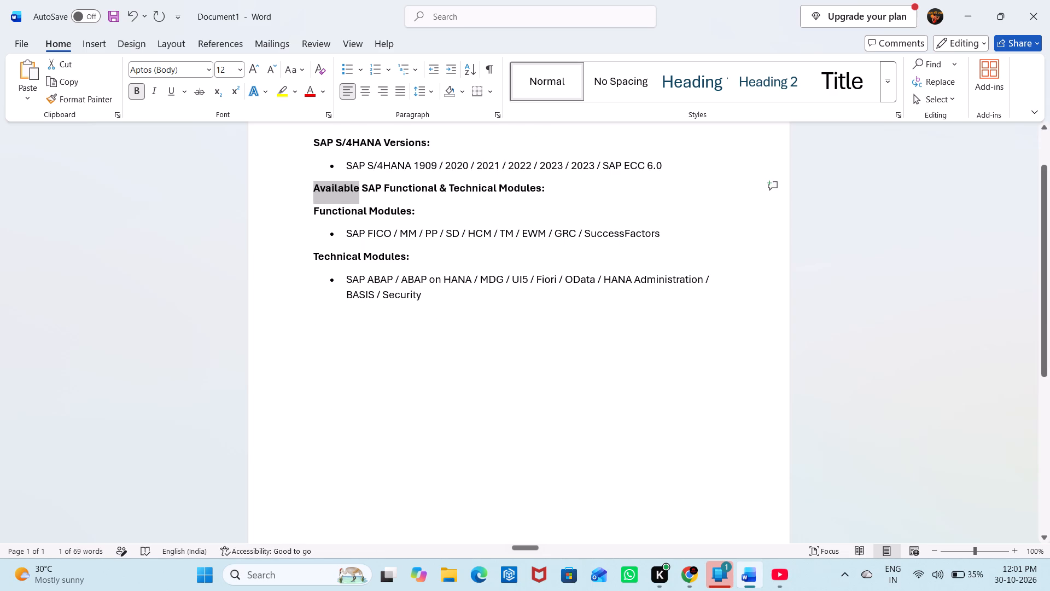
left_click(441, 296)
key("Return")
key("Return")
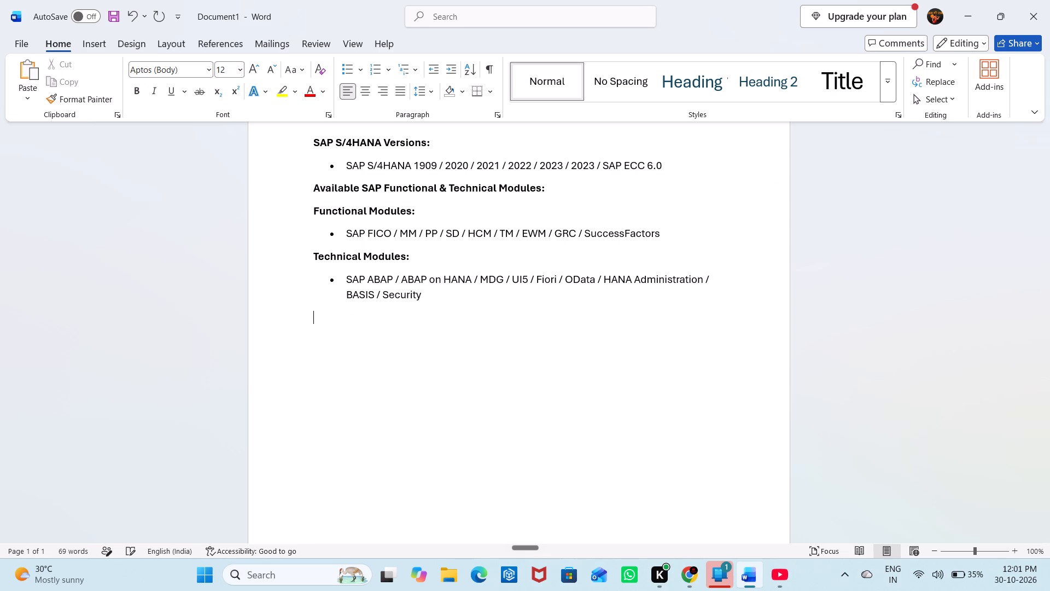
key("ctrl+v")
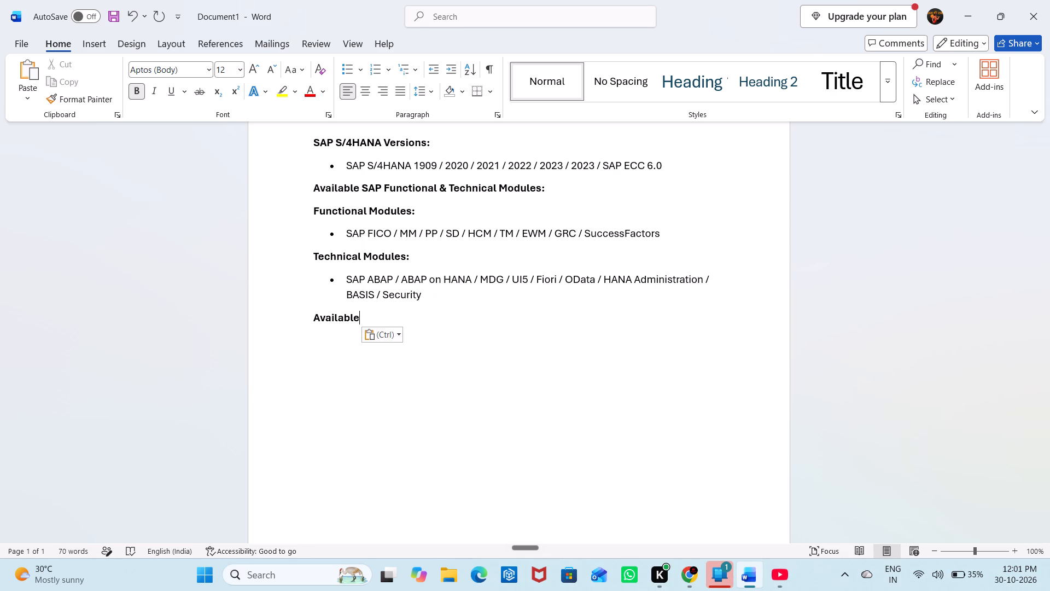
key("space")
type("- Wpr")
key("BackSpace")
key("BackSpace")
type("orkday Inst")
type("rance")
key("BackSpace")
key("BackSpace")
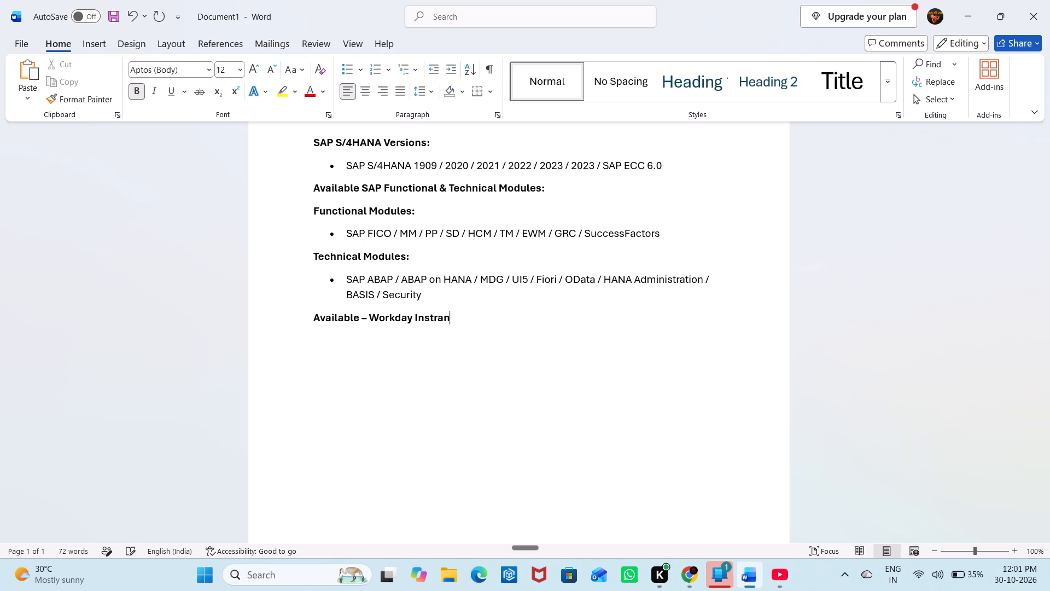
Complete the bold line below the technical modules as "Available – Workday Instance & Learning Videos".
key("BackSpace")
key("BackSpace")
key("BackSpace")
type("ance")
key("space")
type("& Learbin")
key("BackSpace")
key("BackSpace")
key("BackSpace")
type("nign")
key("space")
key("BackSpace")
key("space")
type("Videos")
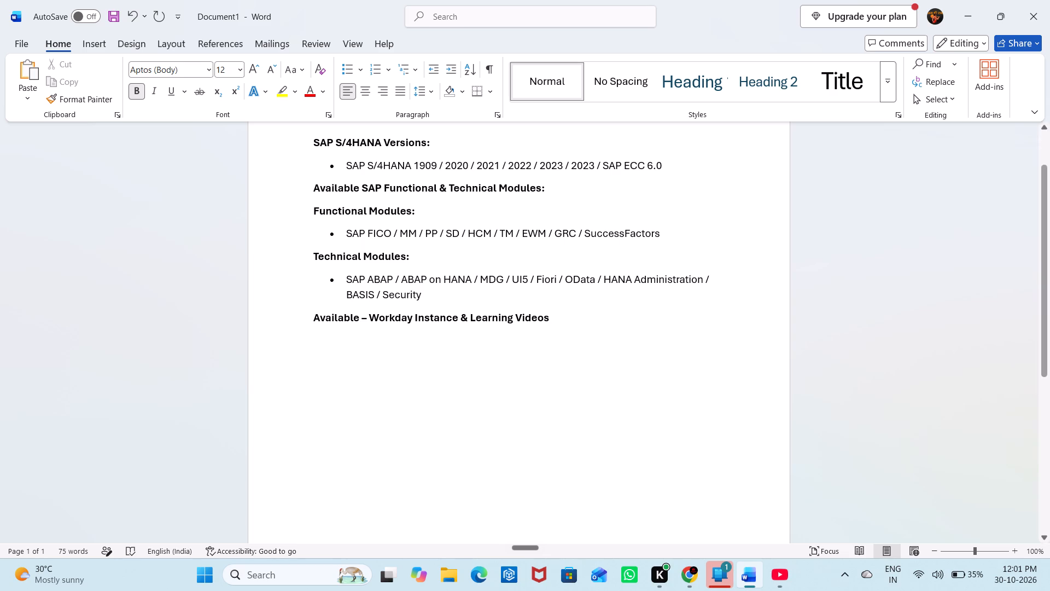
Switch to Chrome, where the "Reframe SAP Email Promo..." page is open.
left_click(691, 576)
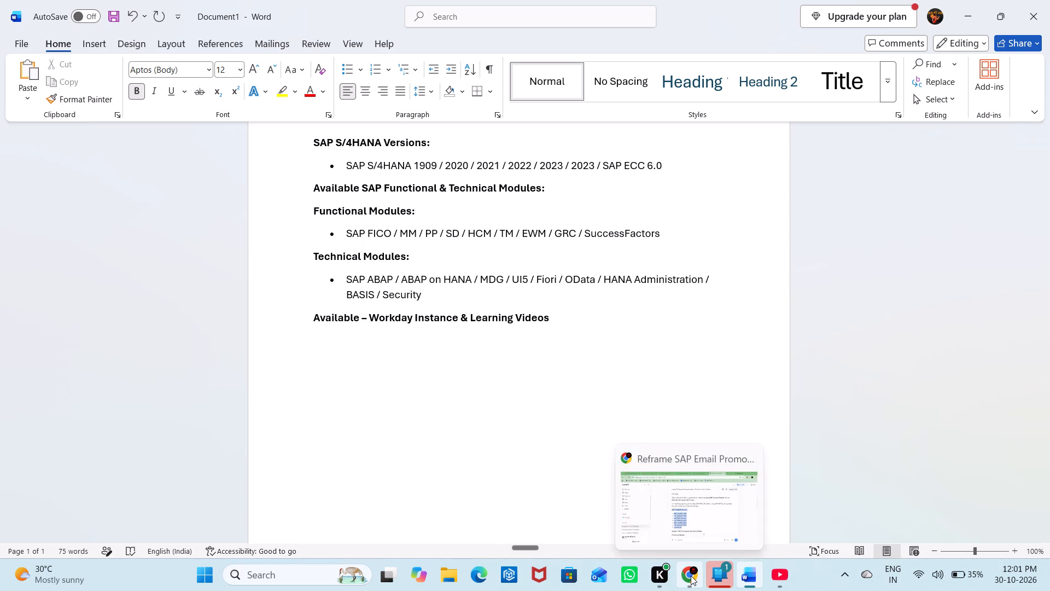
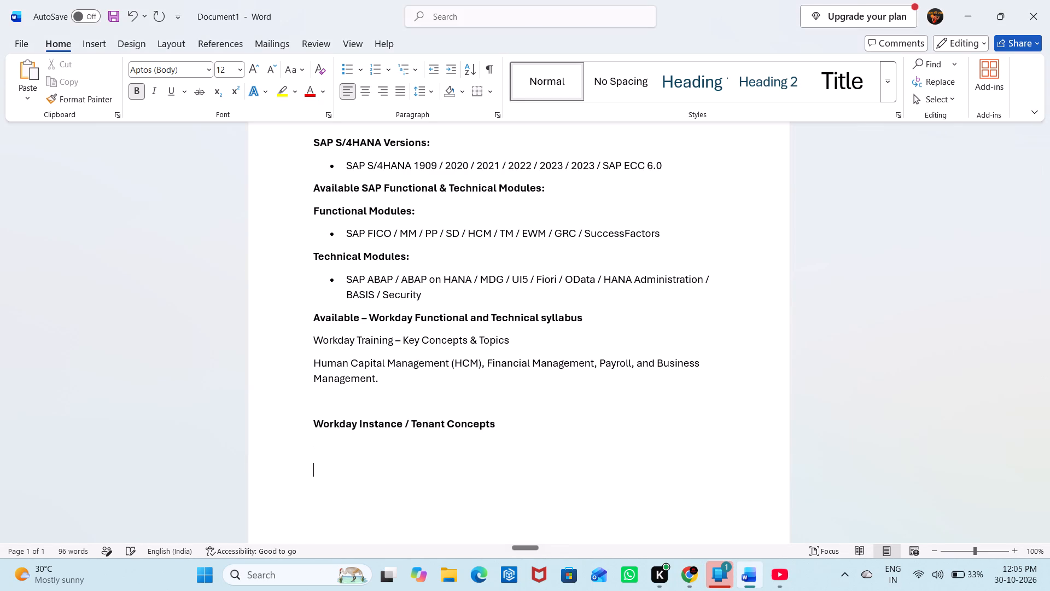
key("ctrl+v")
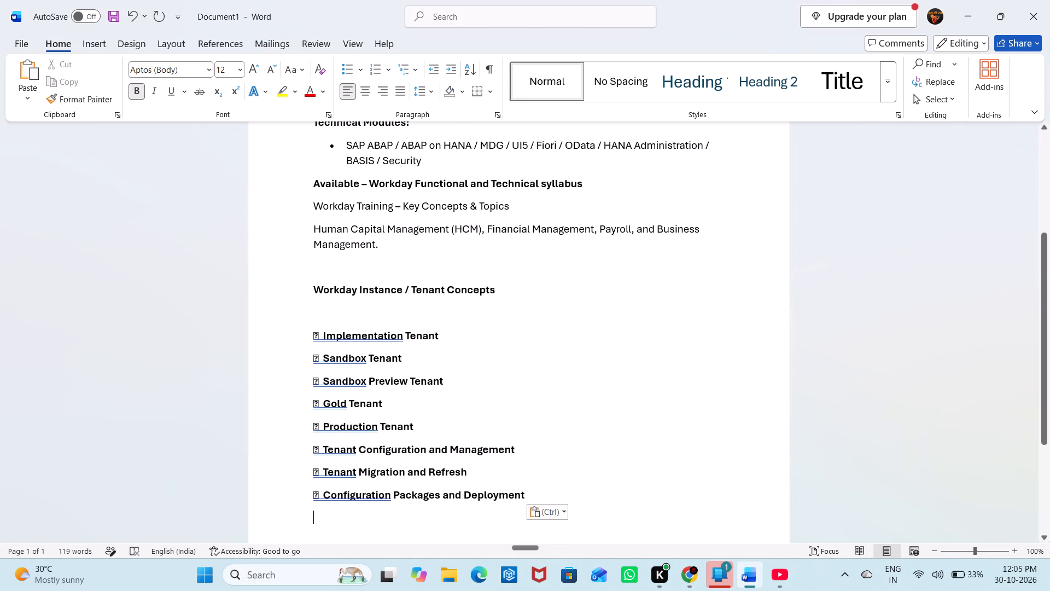
Remove the bold formatting from the whole pasted tenant list, Implementation Tenant through Configuration Packages and Deployment.
left_click(525, 482)
left_click_drag(529, 488, 283, 344)
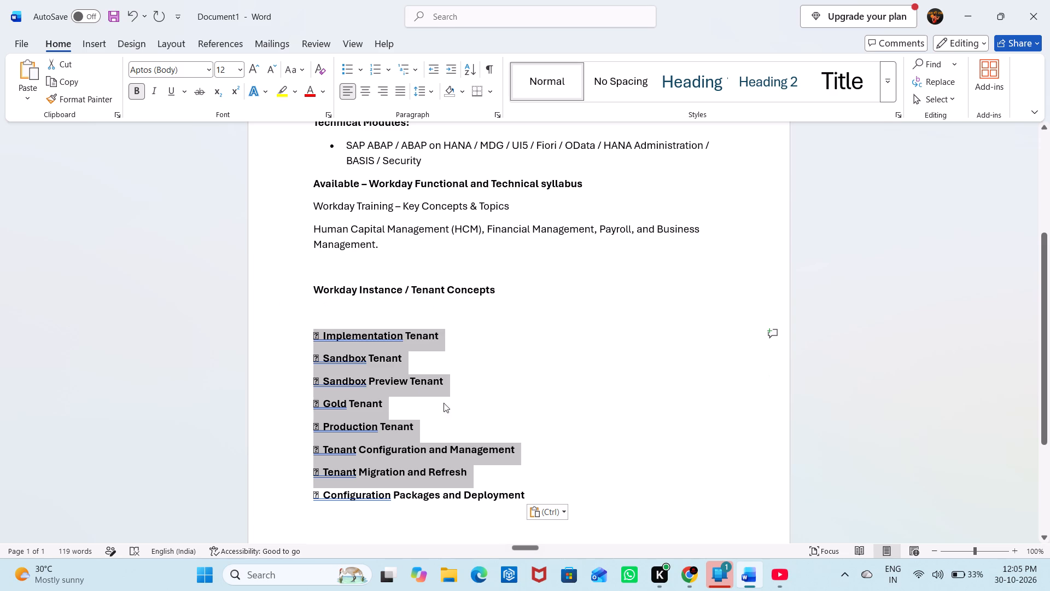
left_click(408, 309)
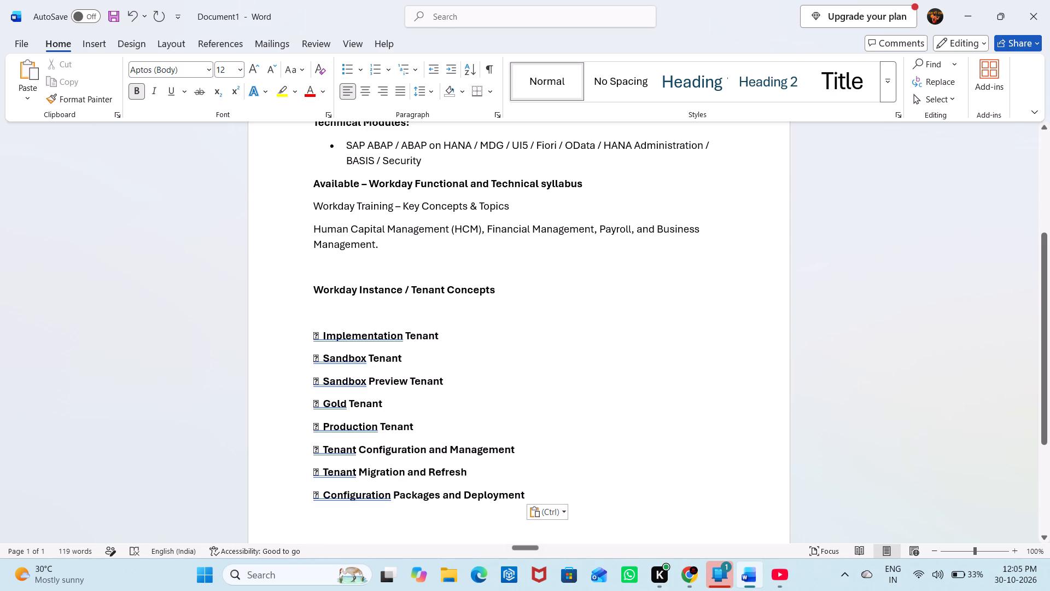
left_click_drag(532, 494, 241, 334)
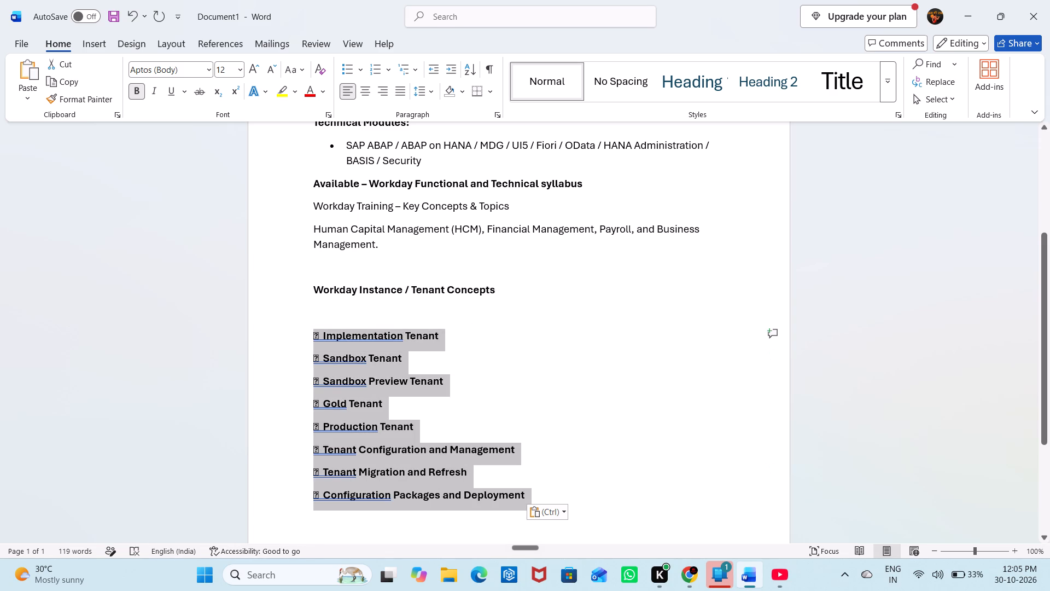
key("ctrl+b")
left_click(321, 366)
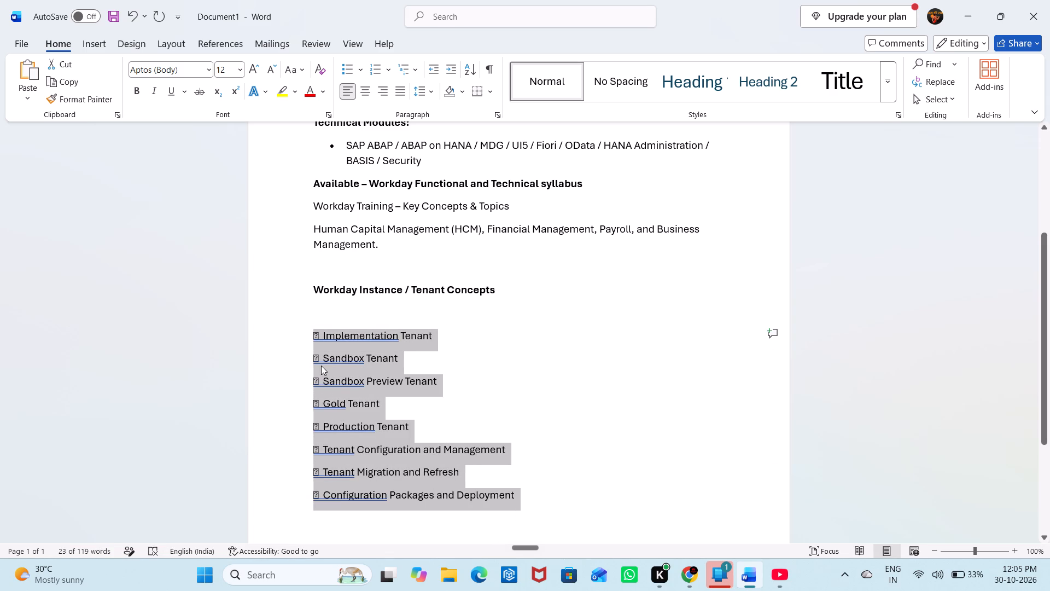
Delete the stray bullet symbol before "Implementation Tenant" and the blank line between it and the heading.
left_click(323, 339)
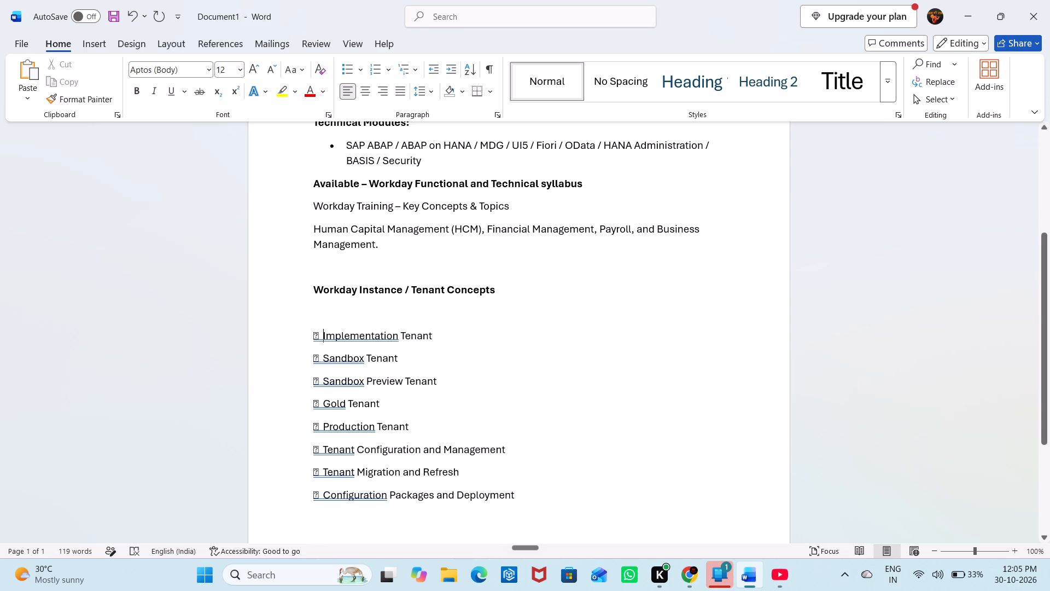
key("BackSpace")
key("BackSpace")
key("BackSpace")
key("BackSpace")
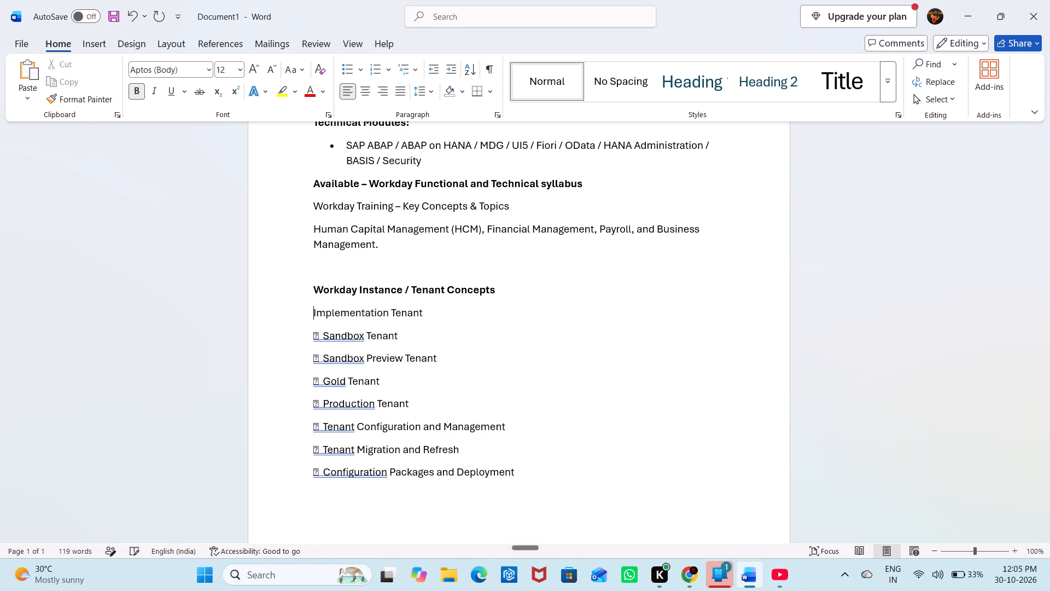
Remove the bullet symbol before "Sandbox Tenant" and join it to the Implementation Tenant line with " / ".
left_click(322, 332)
key("BackSpace")
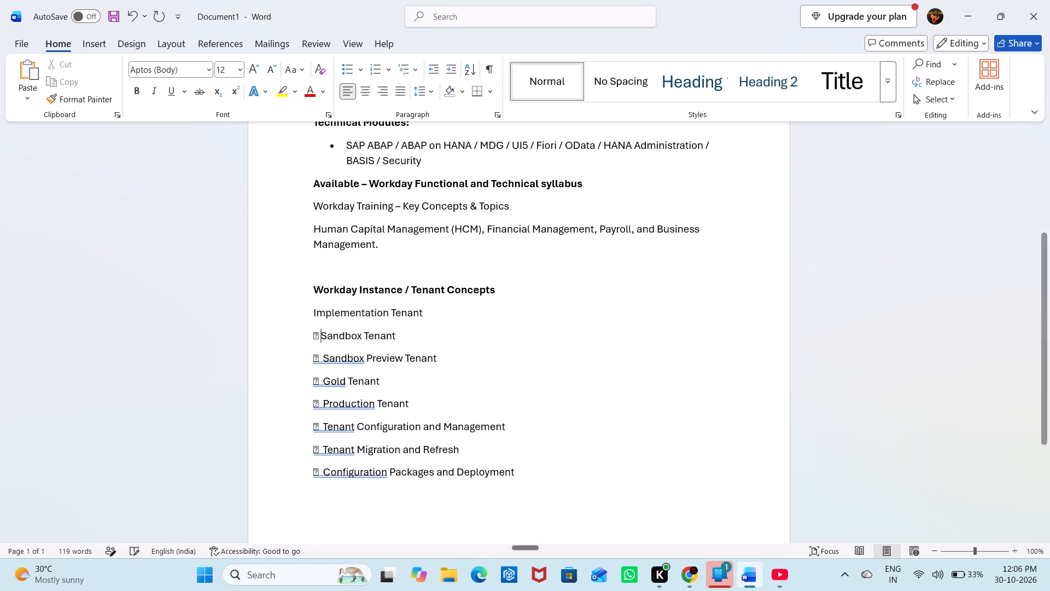
key("BackSpace")
key("BackSpace")
key("BackSpace")
key("space")
type("/")
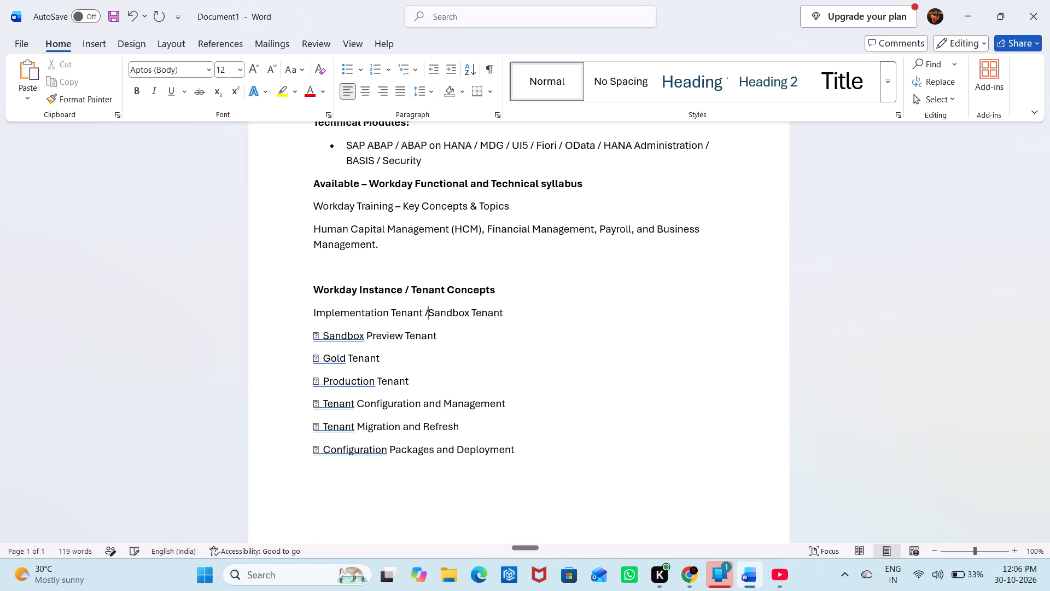
key("space")
Remove the bullet symbol before "Sandbox Preview Tenant" and join it after Sandbox Tenant with " / ".
left_click(323, 336)
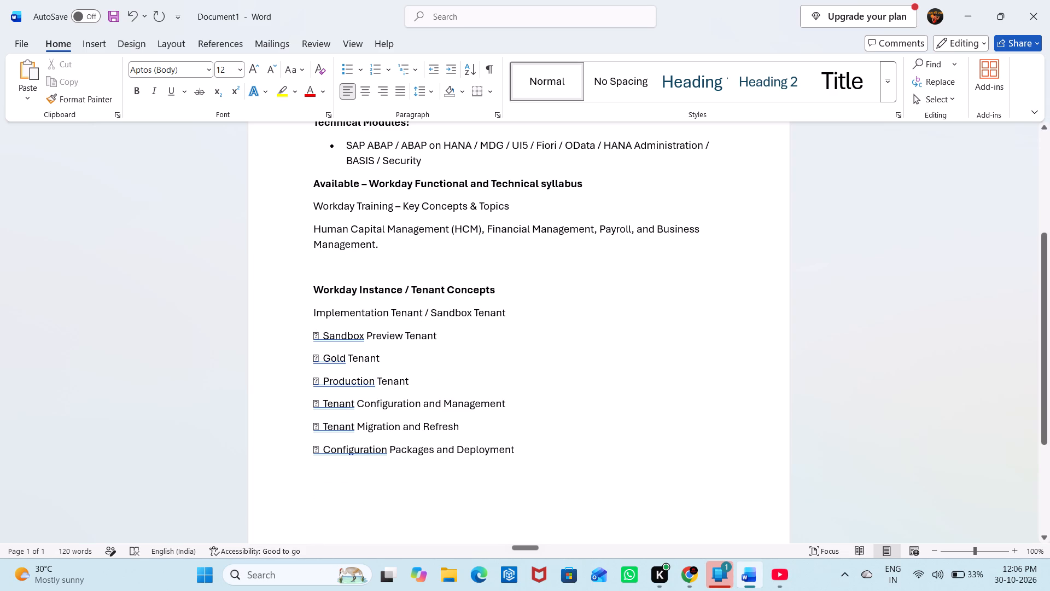
key("BackSpace")
key("BackSpace")
key("BackSpace")
key("BackSpace")
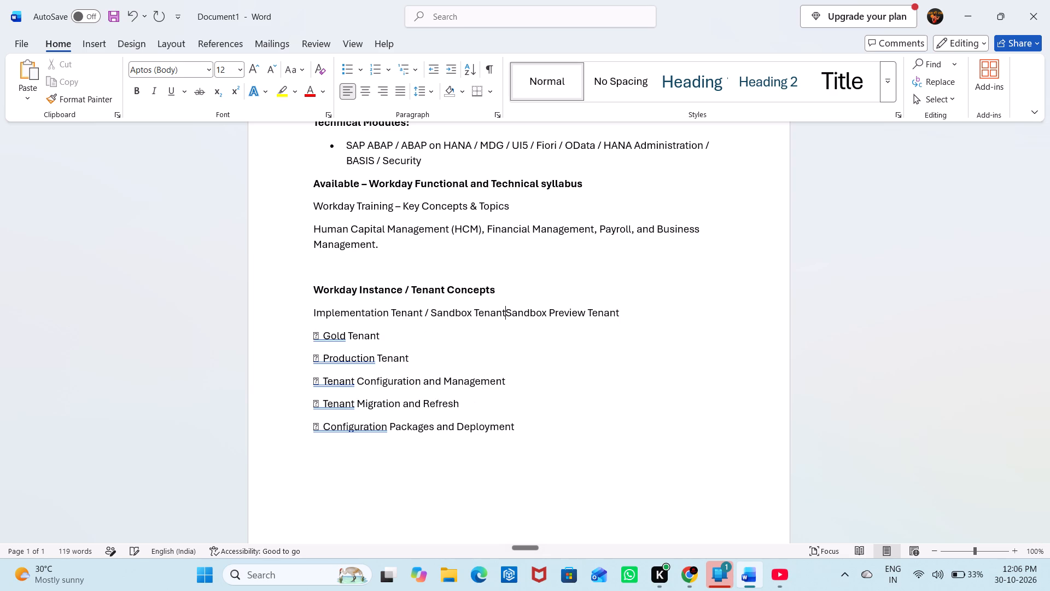
key("space")
type("/")
key("space")
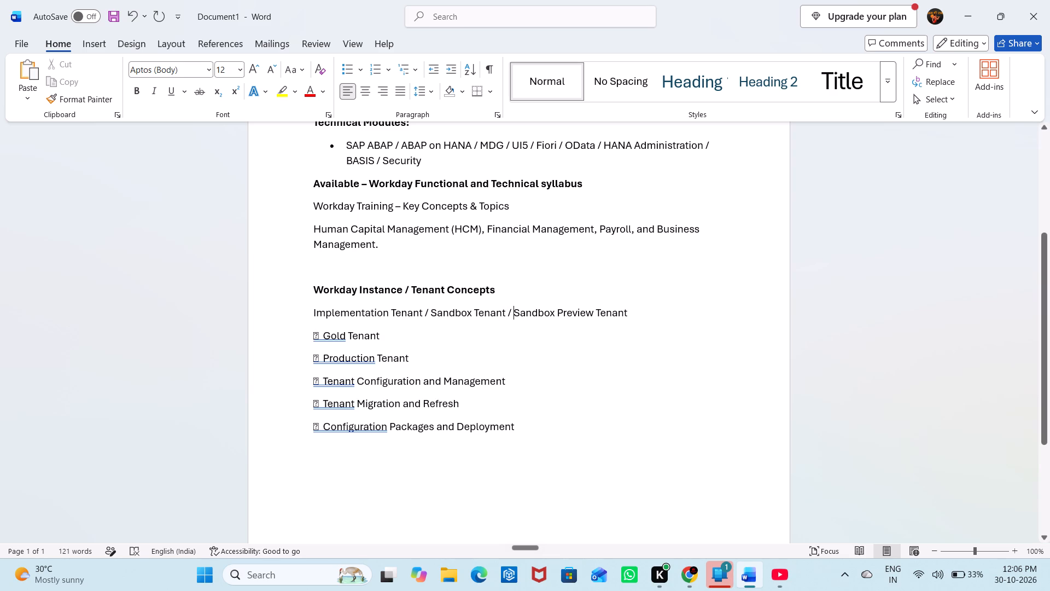
Remove the bullet symbol before "Gold Tenant" and join it after Sandbox Preview Tenant with " / ".
left_click(322, 338)
key("BackSpace")
key("BackSpace")
key("BackSpace")
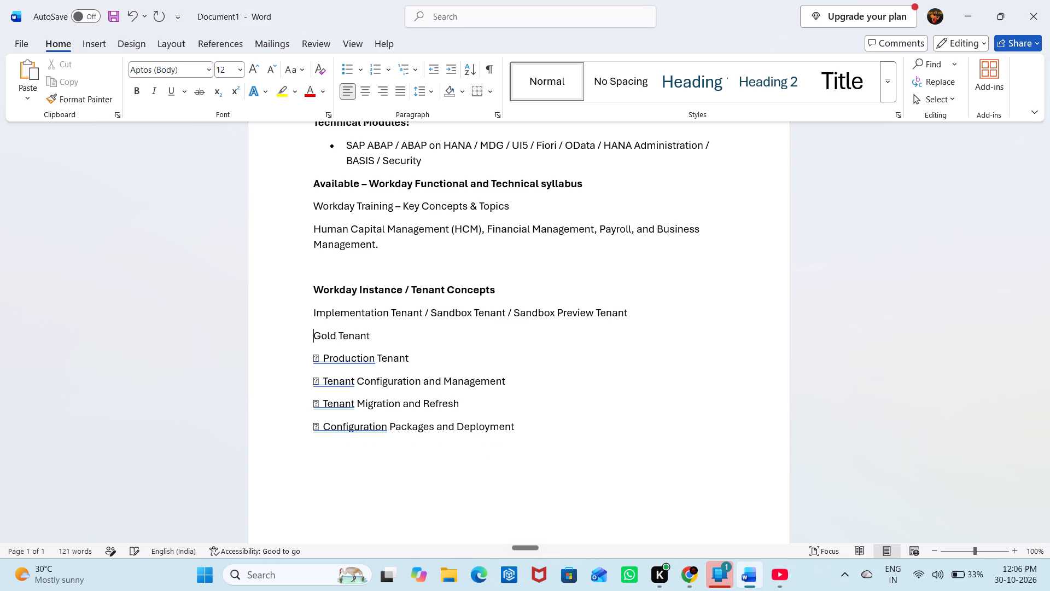
key("BackSpace")
key("space")
type("/")
key("space")
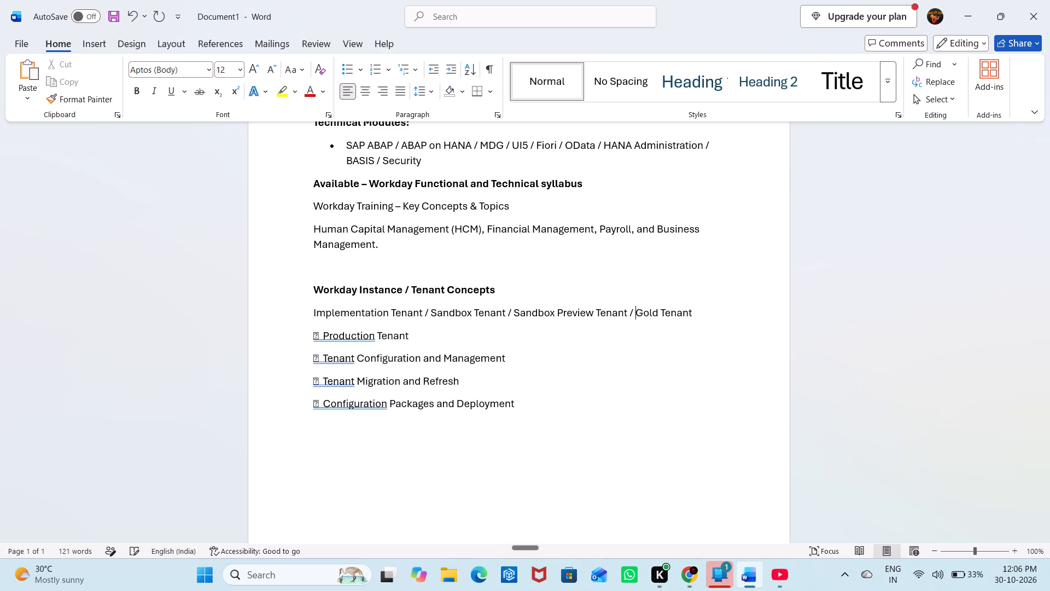
Remove the bullet symbol before "Production Tenant" and join it after Gold Tenant with " / ".
left_click(320, 335)
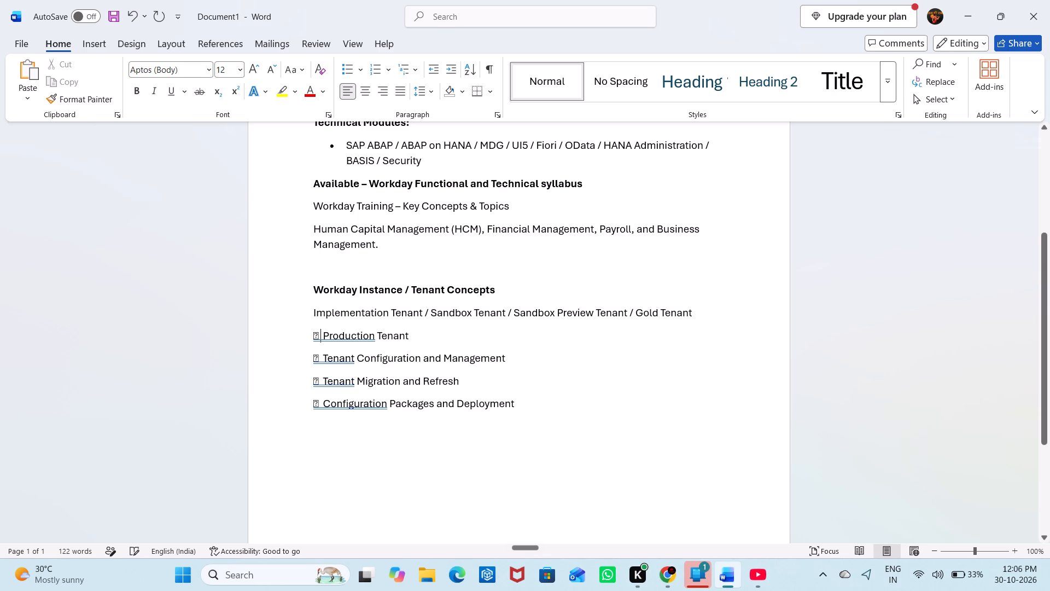
key("Right")
key("BackSpace")
key("BackSpace")
key("BackSpace")
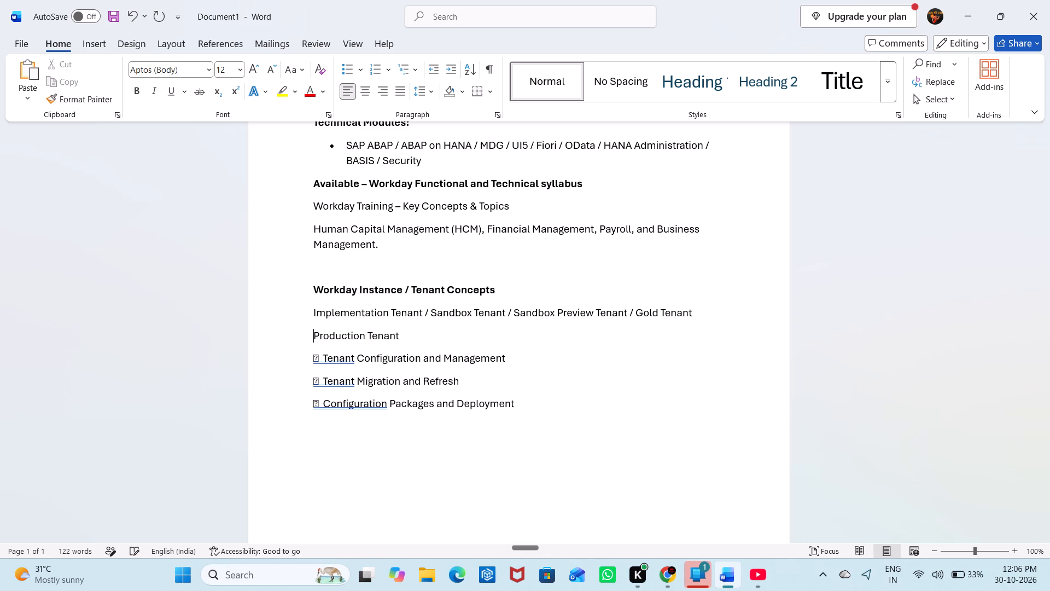
key("BackSpace")
key("space")
type("/")
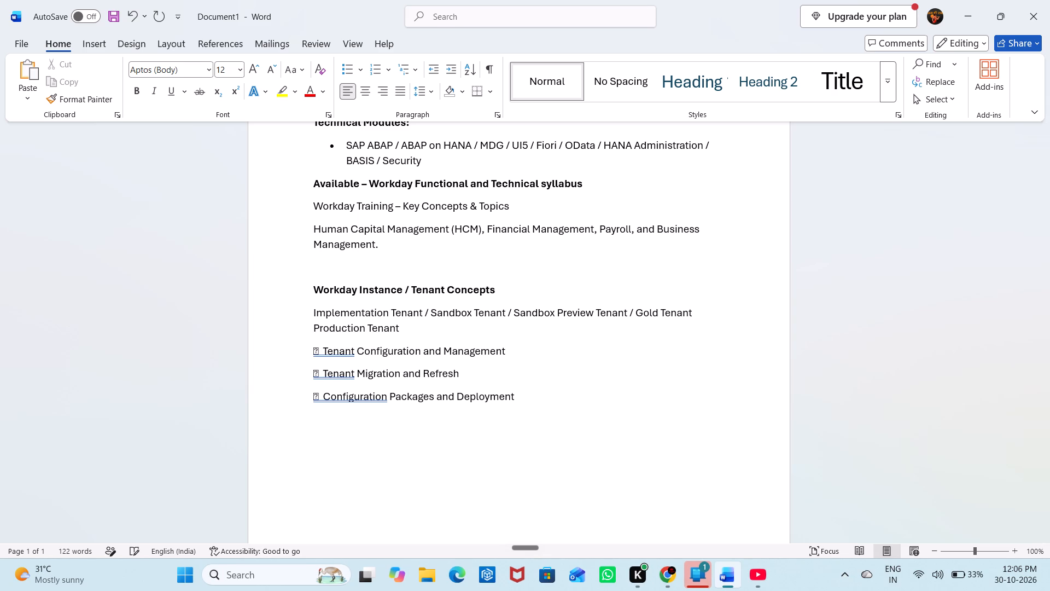
key("space")
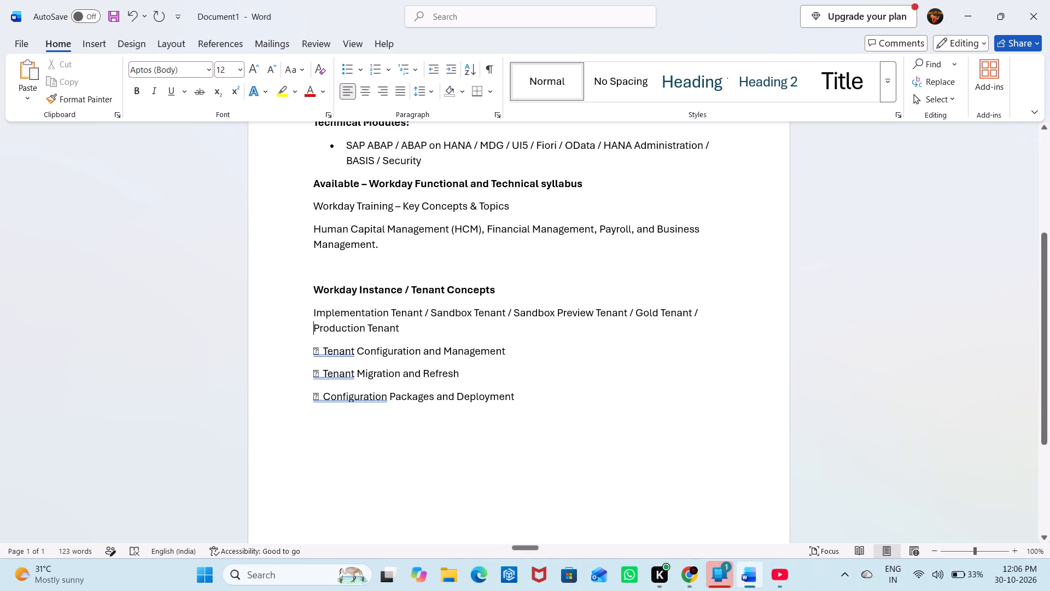
Remove the bullet symbol and the word "Tenant" before "Configuration and Management" and join it after Production Tenant with " / ".
left_click(355, 347)
key("BackSpace")
key("BackSpace")
key("BackSpace")
key("BackSpace")
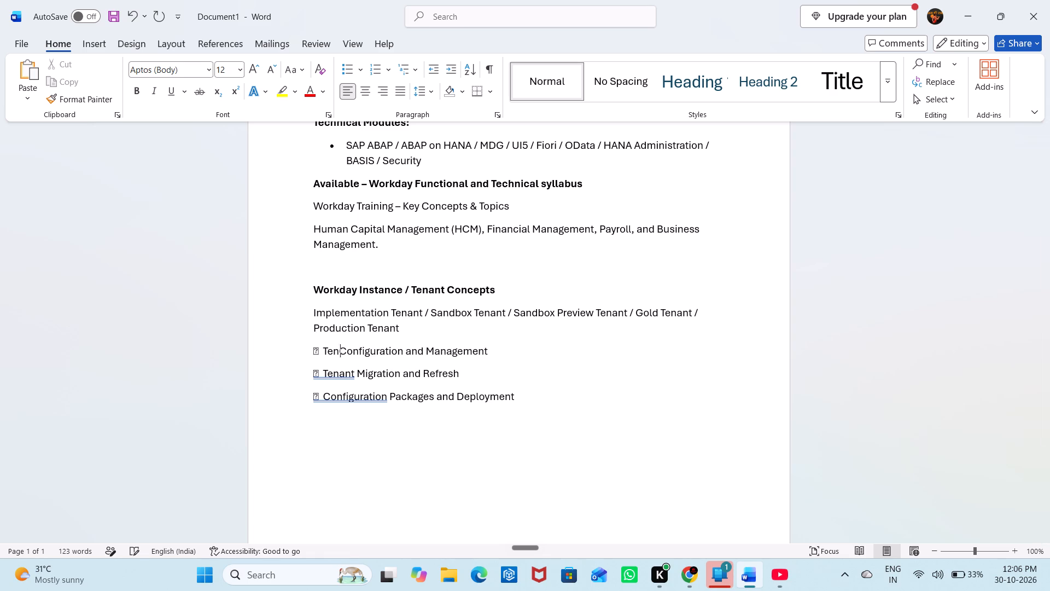
key("BackSpace")
key("BackSpace")
key("BackSpace")
key("BackSpace")
key("BackSpace")
key("BackSpace")
key("BackSpace")
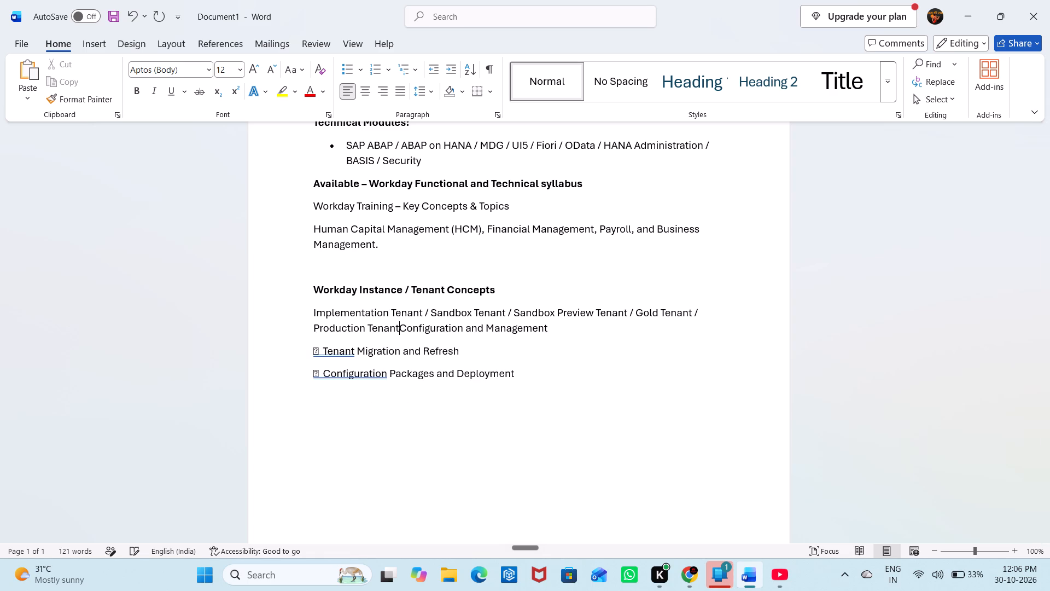
key("space")
type("/")
key("space")
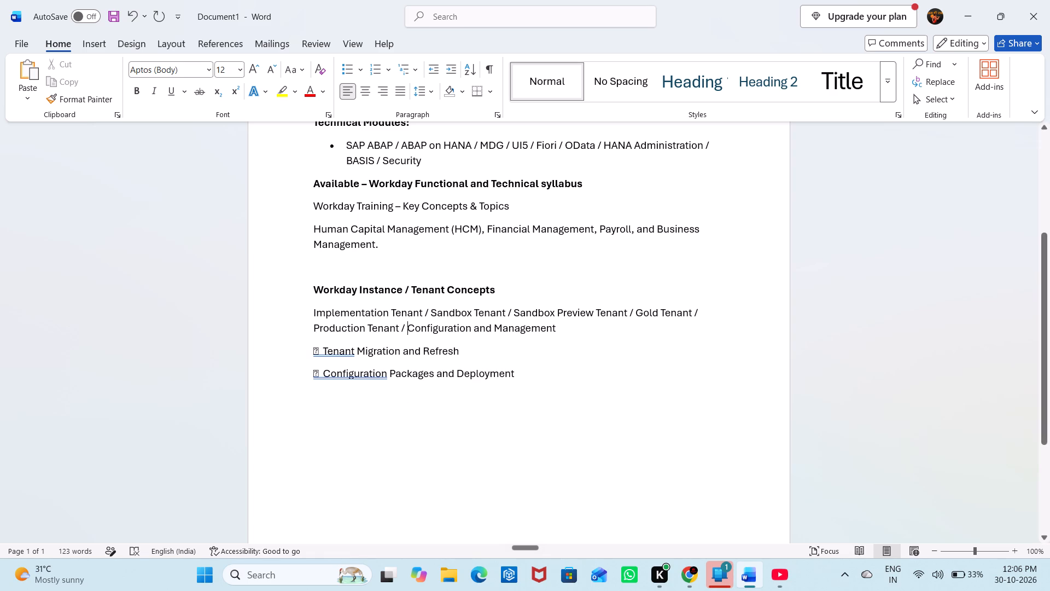
Remove the bullet symbol before "Tenant Migration and Refresh" and join it after Configuration and Management with " / ".
left_click(324, 352)
key("BackSpace")
key("BackSpace")
key("BackSpace")
key("BackSpace")
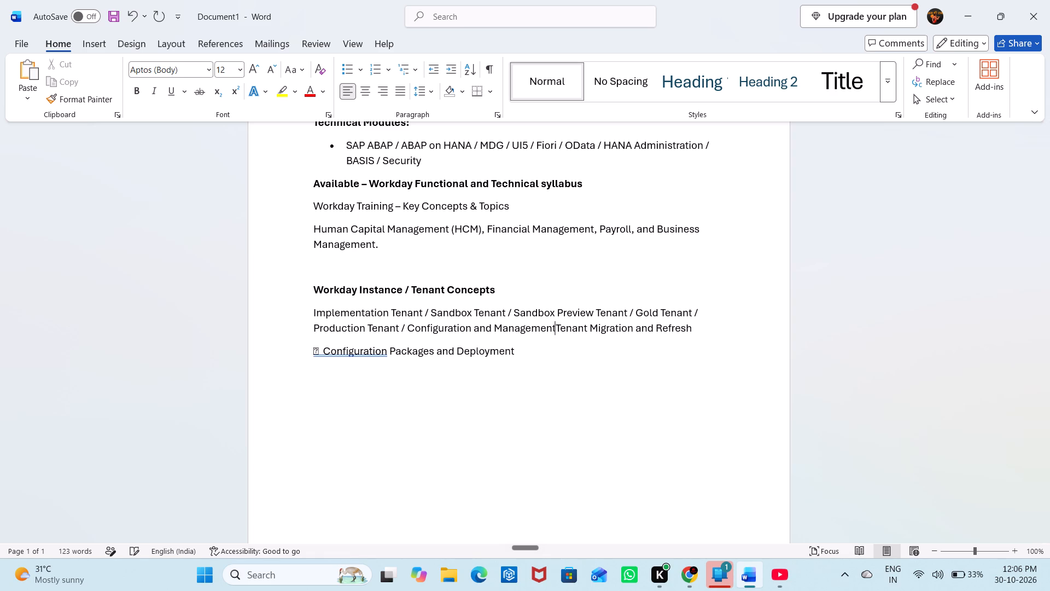
key("space")
type("/")
key("space")
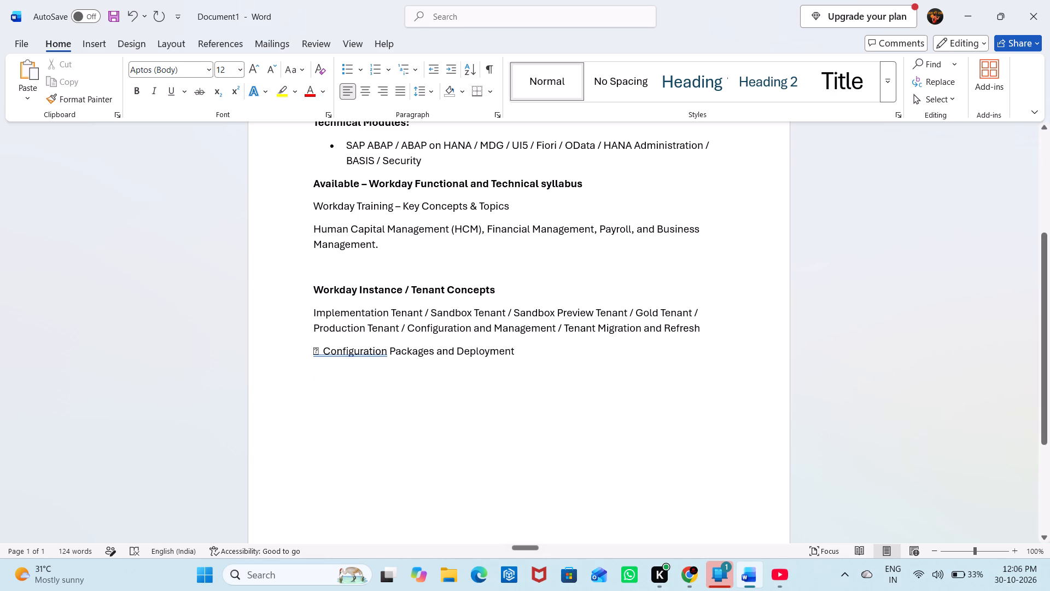
Remove the bullet symbol before "Configuration Packages and Deployment" and join it after Tenant Migration and Refresh with " / ".
left_click(324, 347)
key("BackSpace")
key("BackSpace")
key("BackSpace")
key("BackSpace")
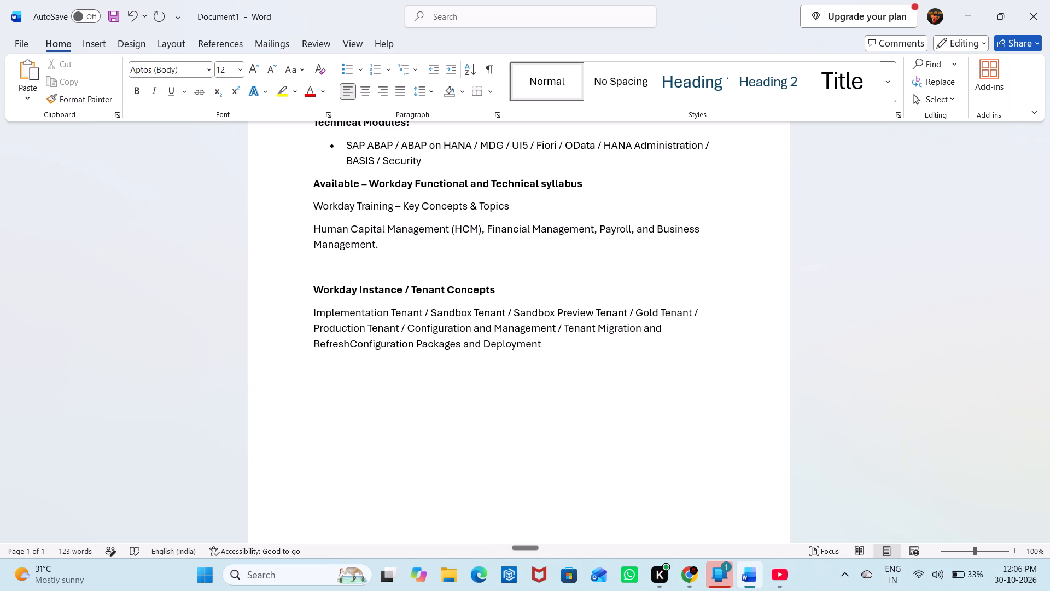
key("space")
type("/")
key("space")
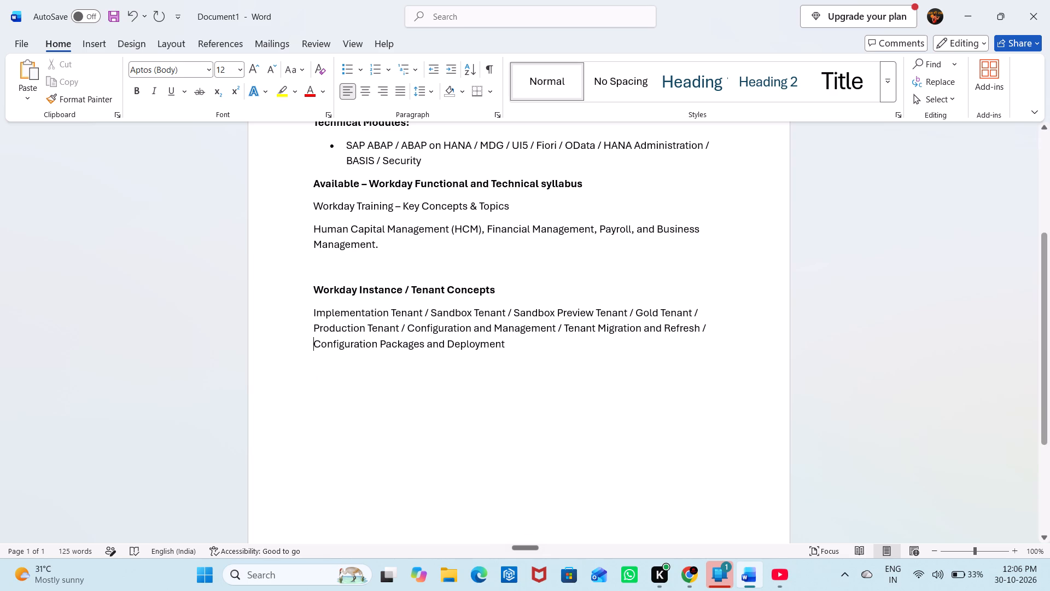
Delete the blank line above the "Workday Instance / Tenant Concepts" heading.
left_click(333, 257)
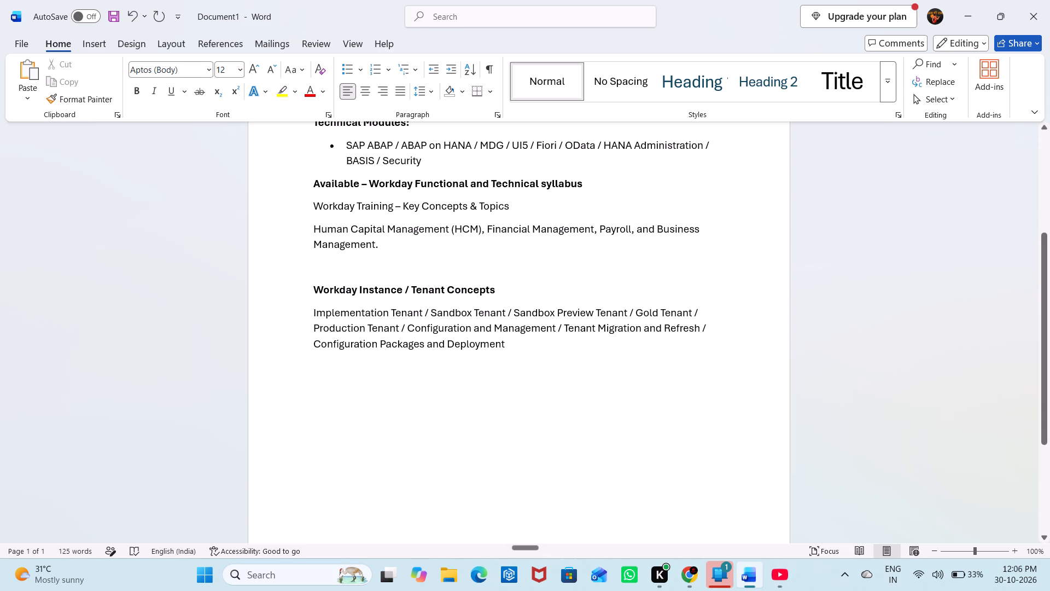
left_click(327, 267)
key("Delete")
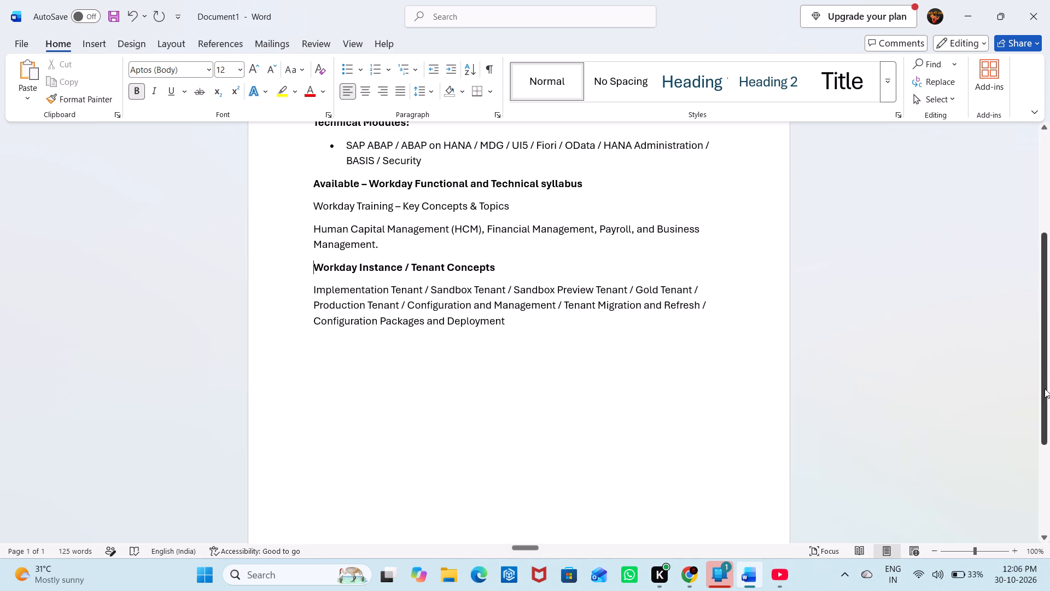
Move "Workday Training – Key Concepts & Topics" into the "Available –" heading, replacing "Workday Functional and Technical syllabus", and delete the leftover blank line.
left_click_drag(1044, 389, 1049, 293)
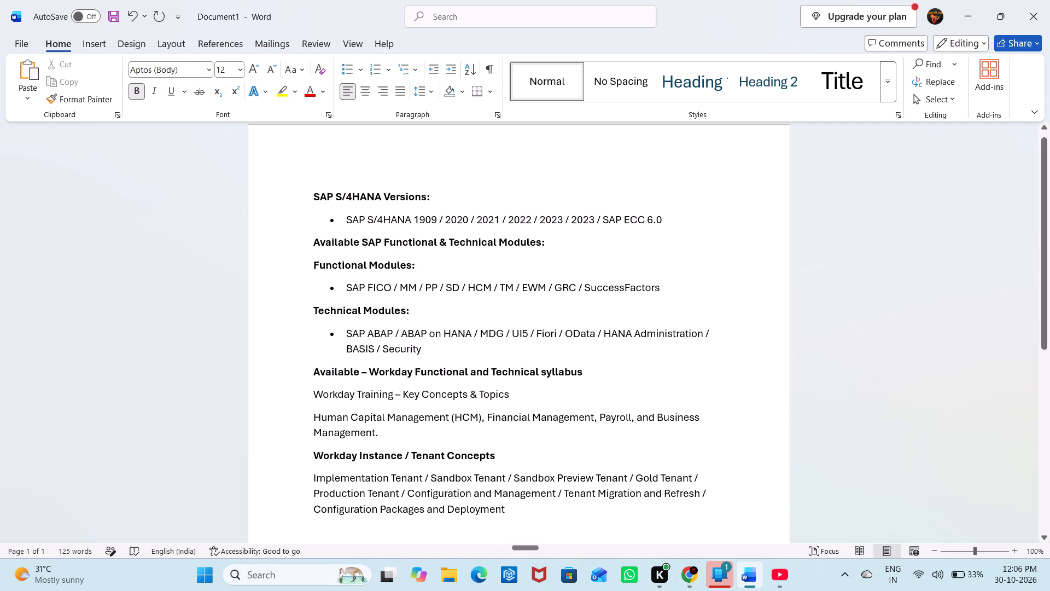
left_click_drag(520, 395, 334, 402)
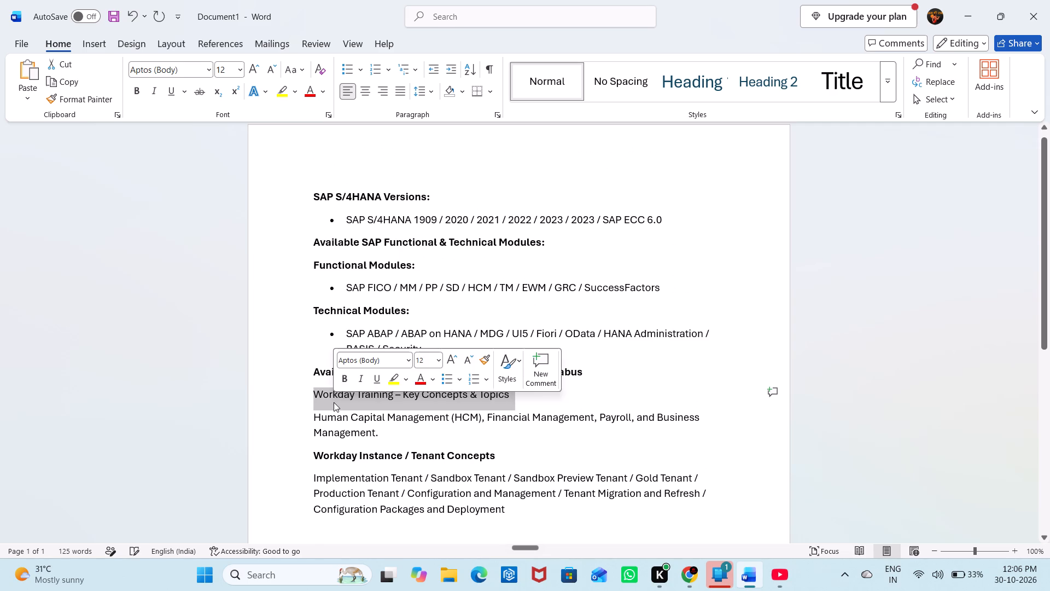
key("ctrl+x")
left_click_drag(584, 371, 401, 381)
key("ctrl+v")
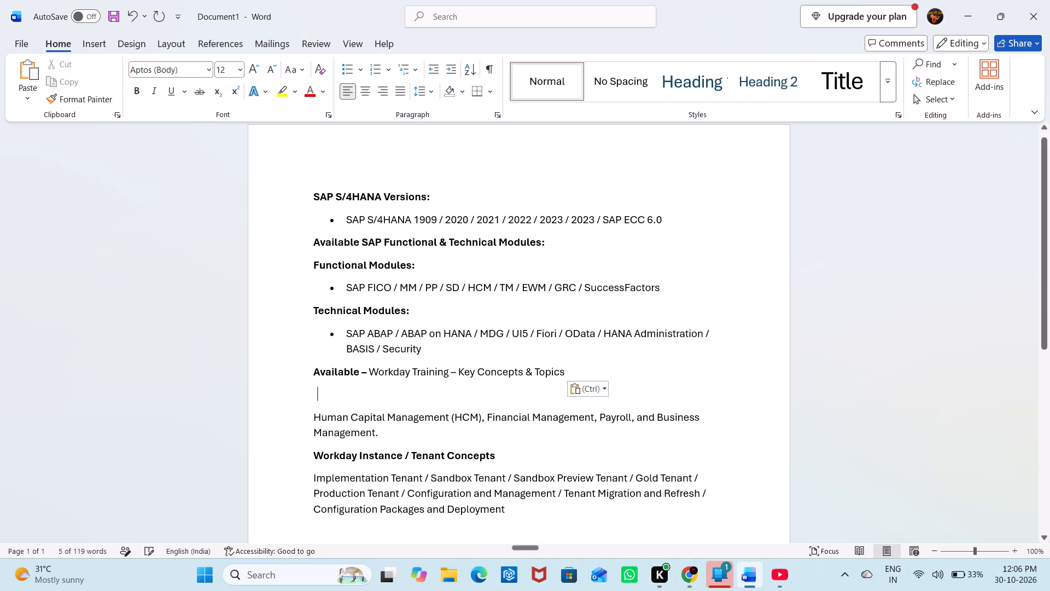
key("Delete")
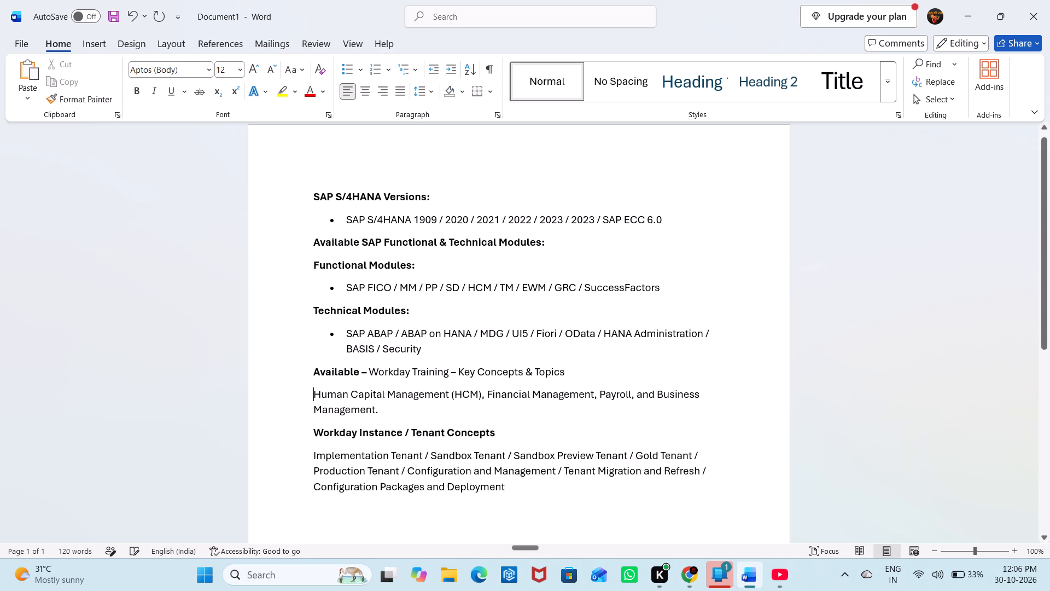
Make "Workday Training – Key Concepts & Topics" in the "Available –" heading bold.
left_click_drag(569, 377, 461, 377)
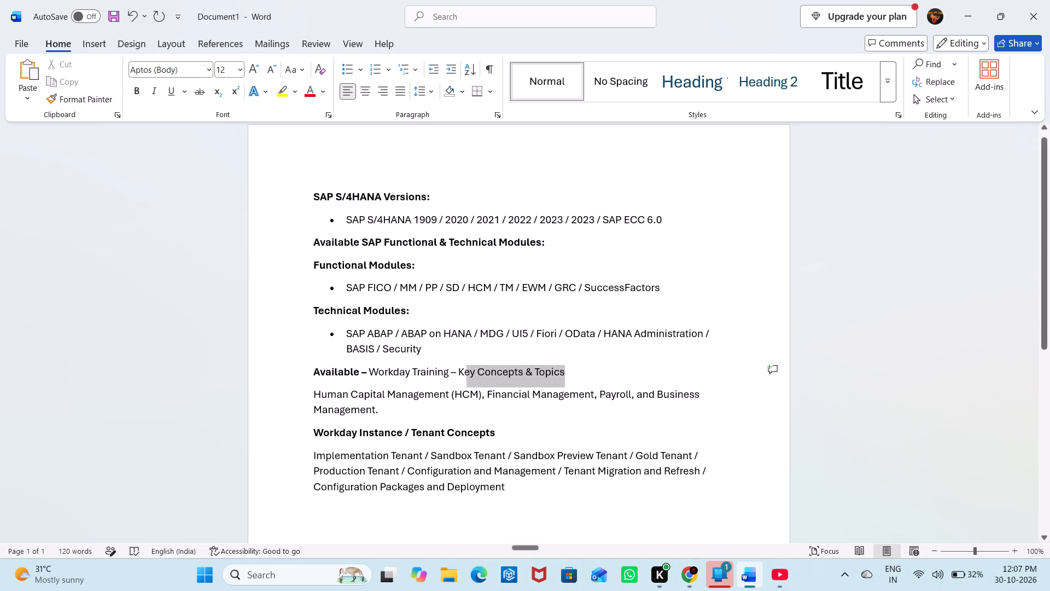
left_click_drag(461, 377, 387, 377)
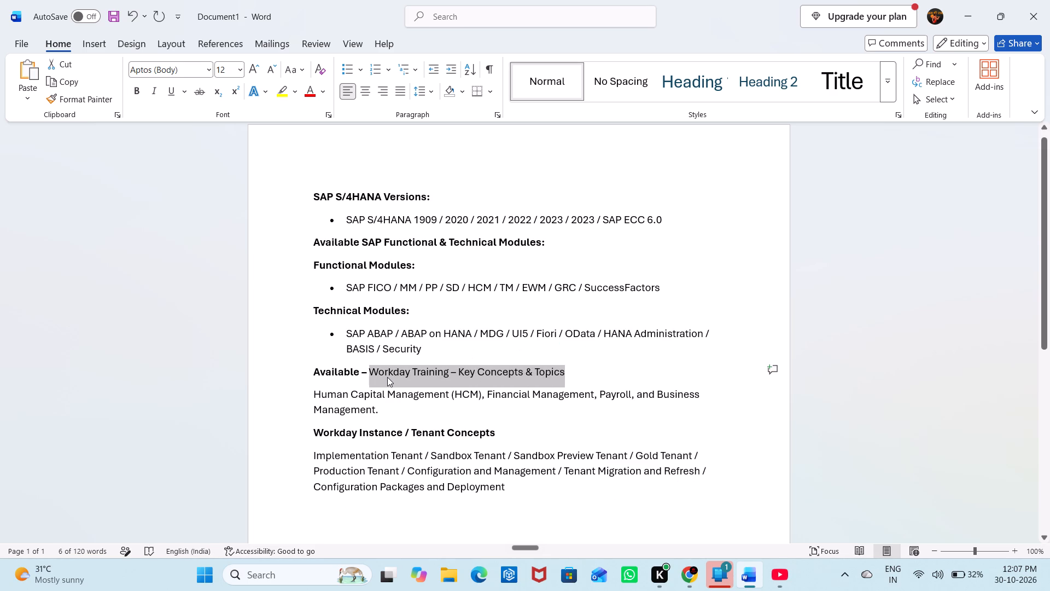
key("ctrl+b")
left_click(522, 427)
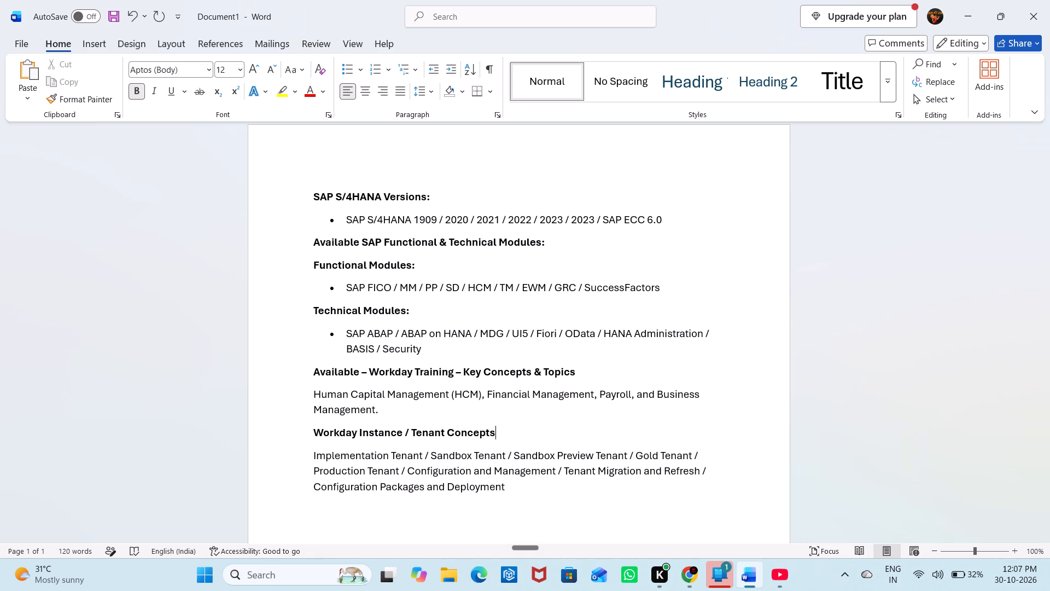
Delete "– Key Concepts & Topics" from the heading so it reads "Available – Workday Training".
left_click(573, 364)
left_click_drag(580, 367, 449, 381)
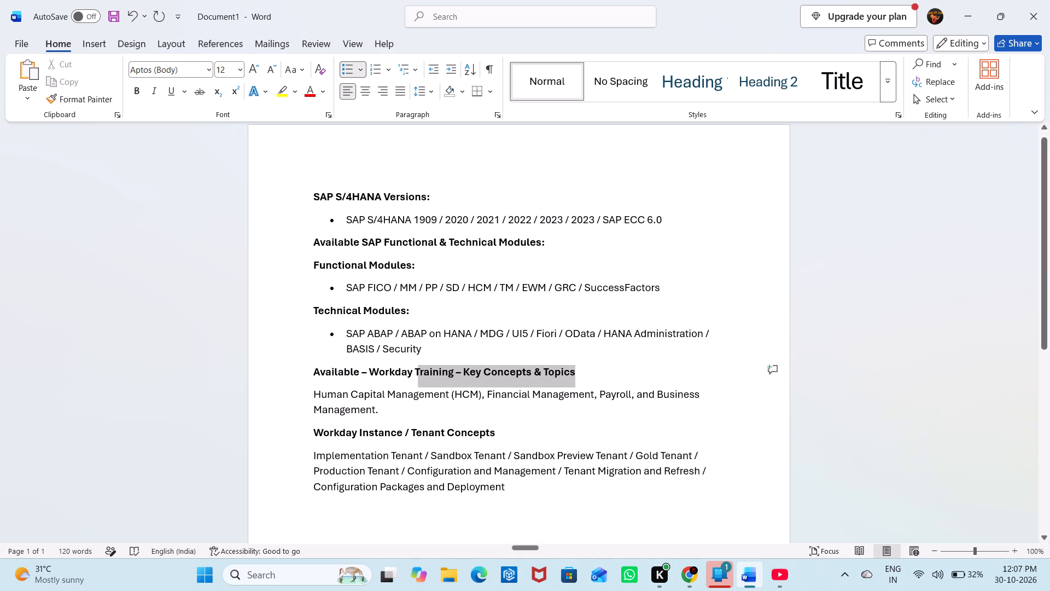
left_click_drag(449, 381, 460, 375)
key("Delete")
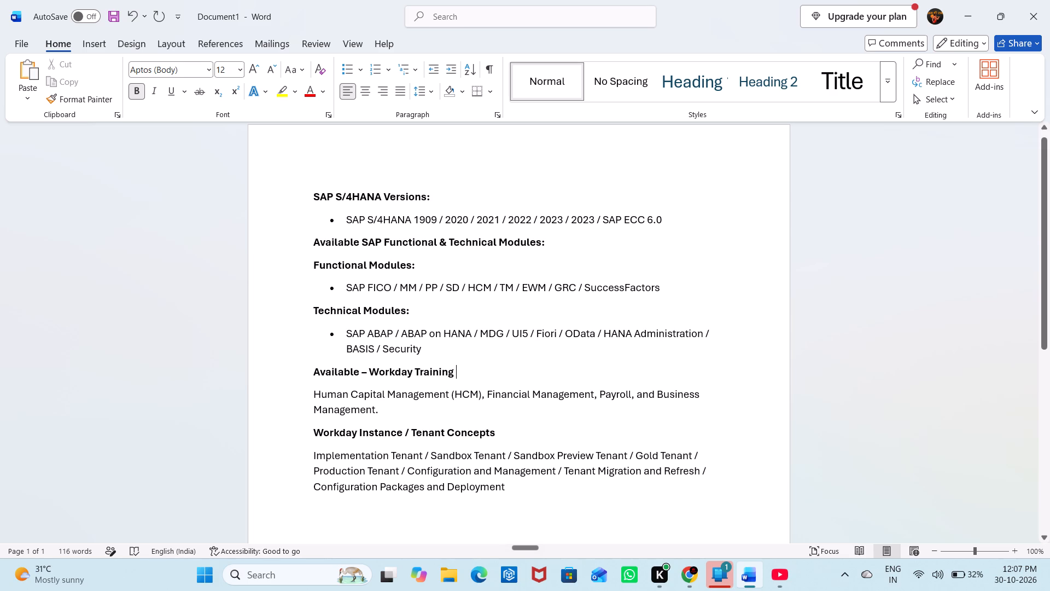
Remove "Gold Tenant" and its extra slash from the list under Workday Instance / Tenant Concepts.
left_click_drag(635, 452, 688, 454)
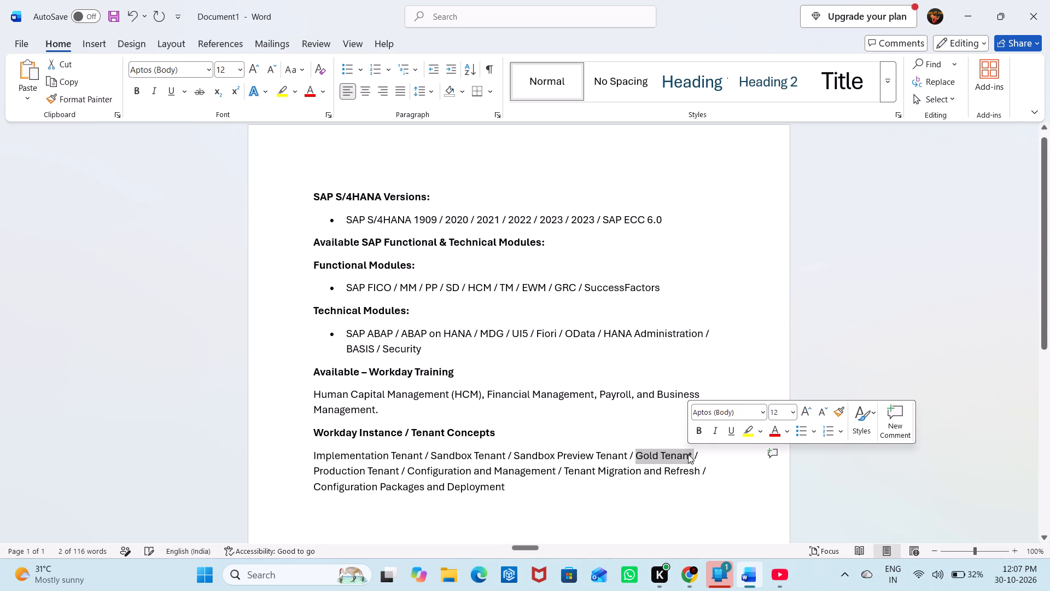
left_click(688, 454)
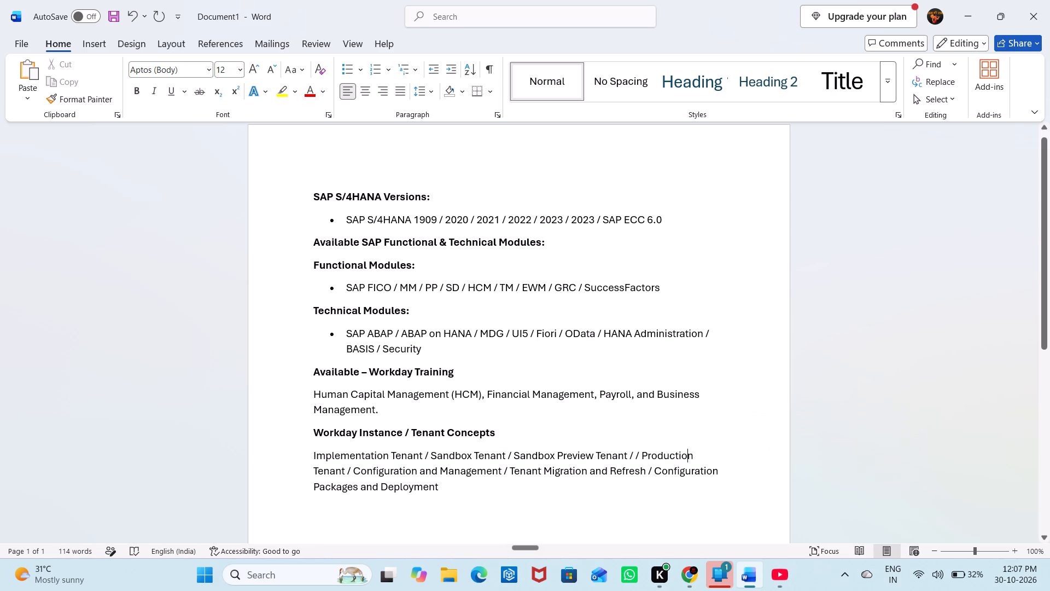
left_click(638, 455)
key("BackSpace")
key("BackSpace")
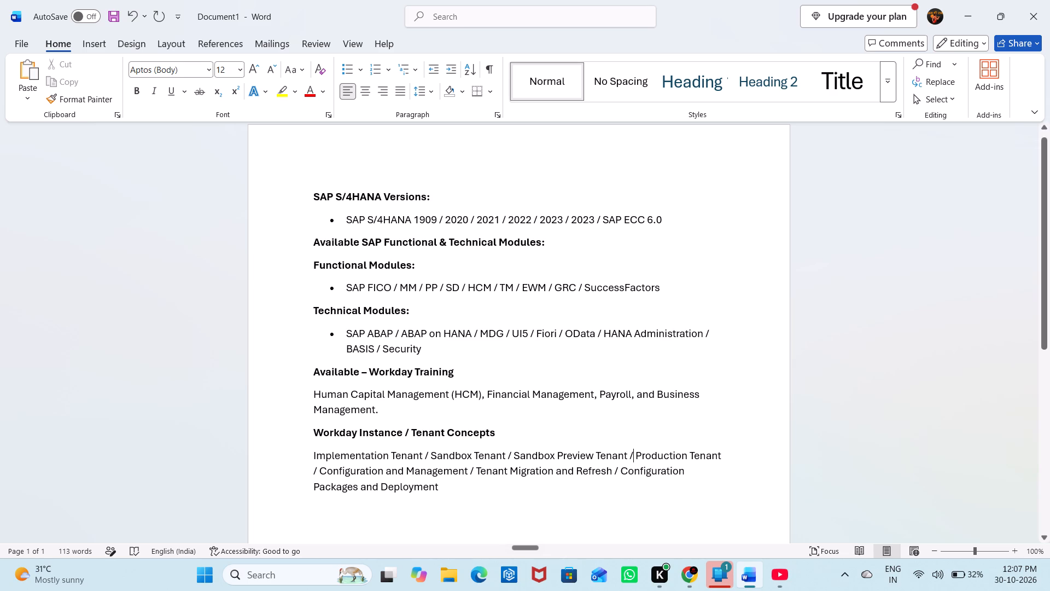
Copy the entire document text, from "SAP S/4HANA Versions:" through "Packages and Deployment", and switch to the SAP email promotion page in Chrome.
double_click(443, 478)
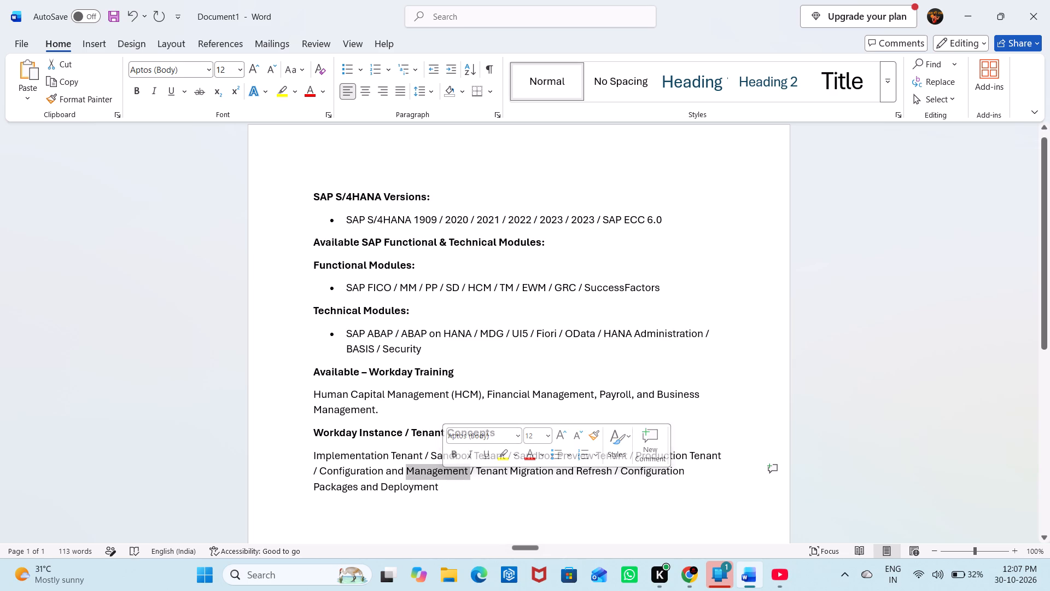
left_click(446, 493)
left_click(446, 493)
left_click_drag(446, 493, 395, 469)
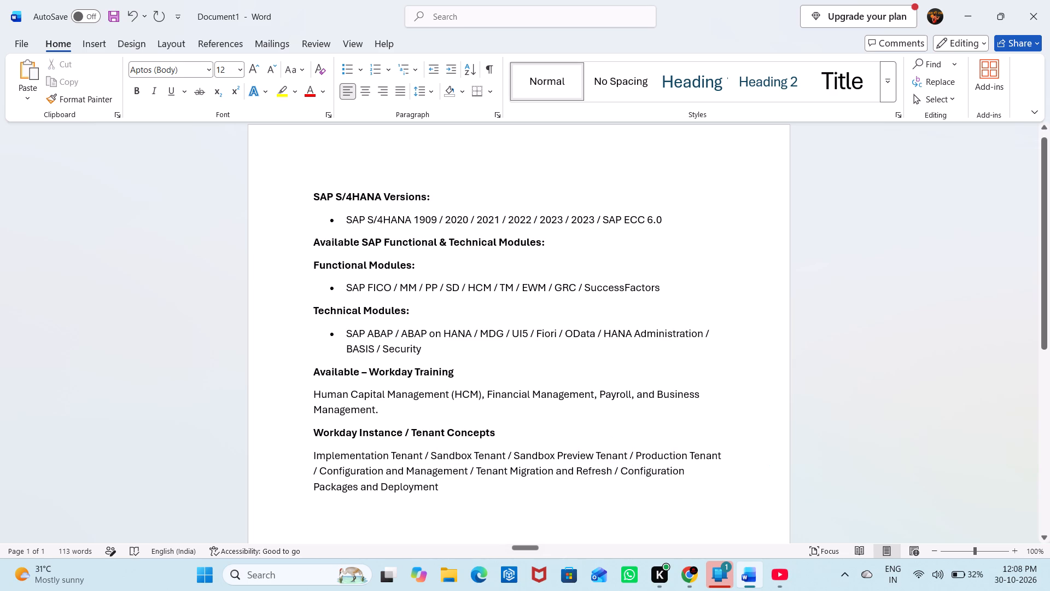
left_click_drag(395, 469, 279, 192)
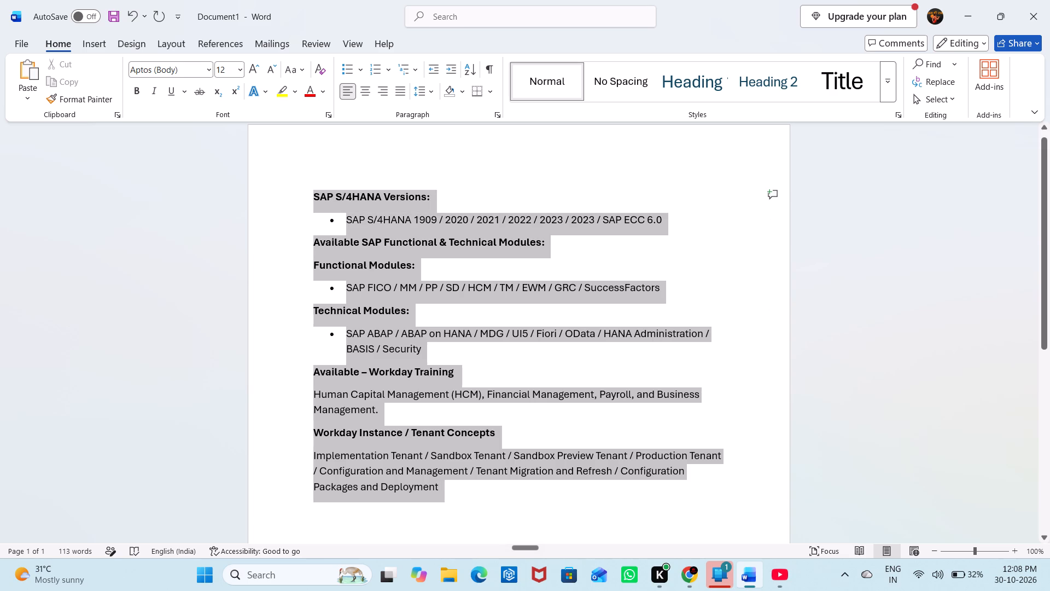
key("ctrl+c")
key("alt+Tab")
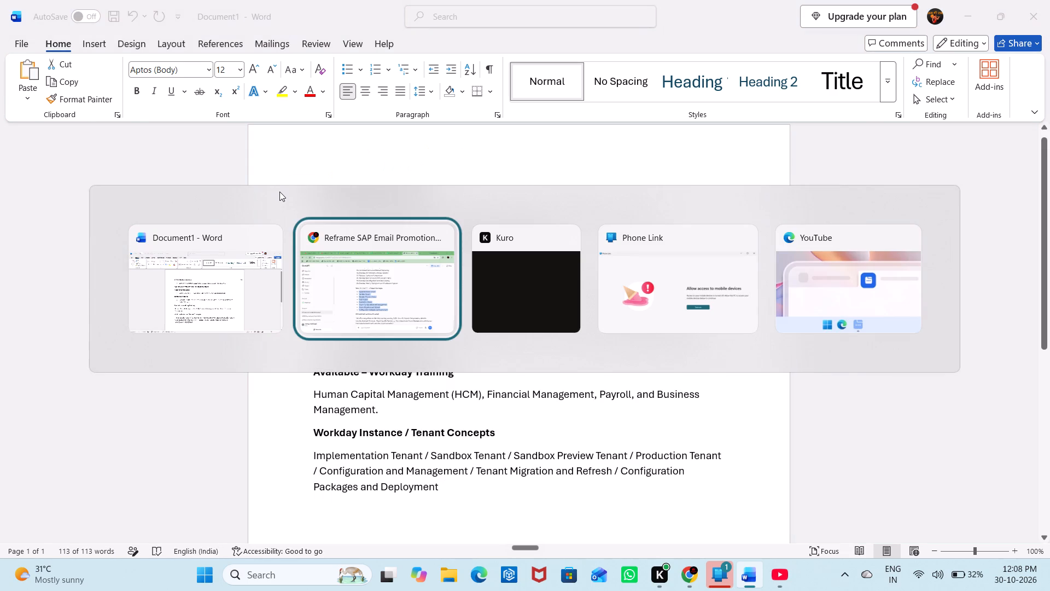